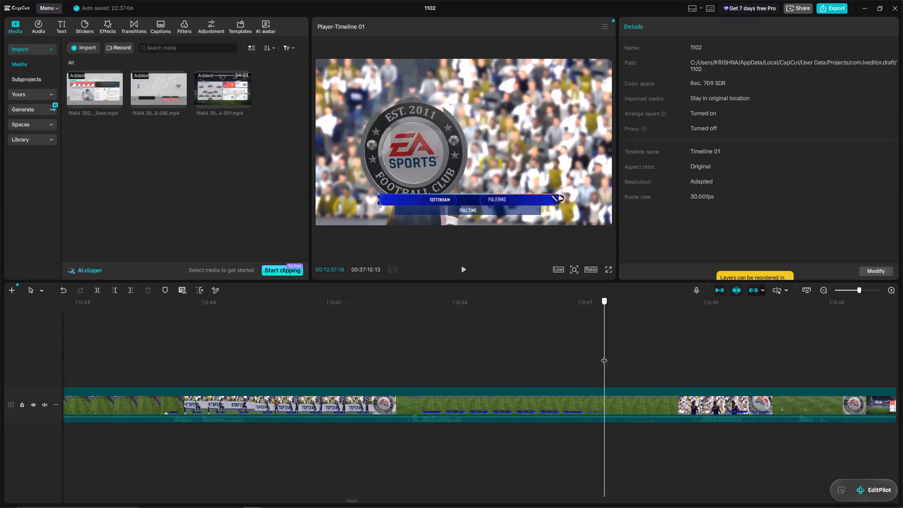
Cut away the clip's footage before the playhead at 00:12:57:13, just ahead of the full-time scene.
key("space")
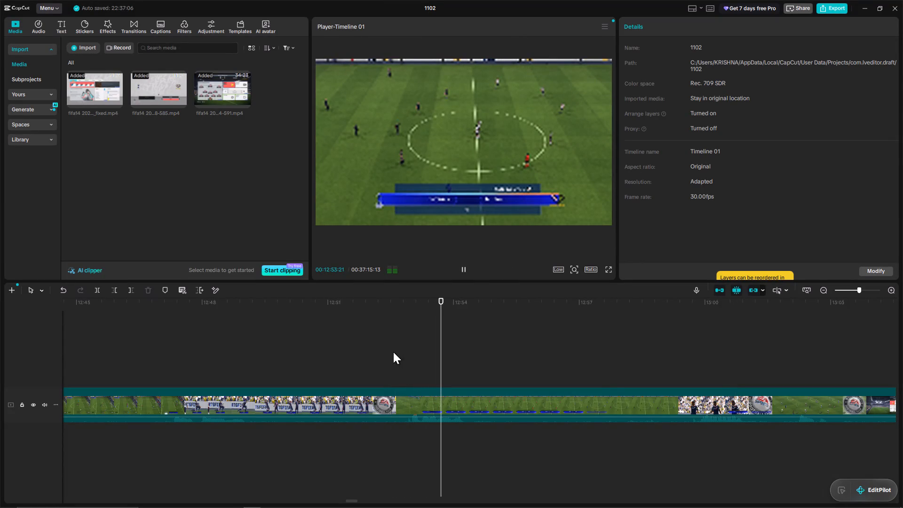
left_click(166, 351)
key("space")
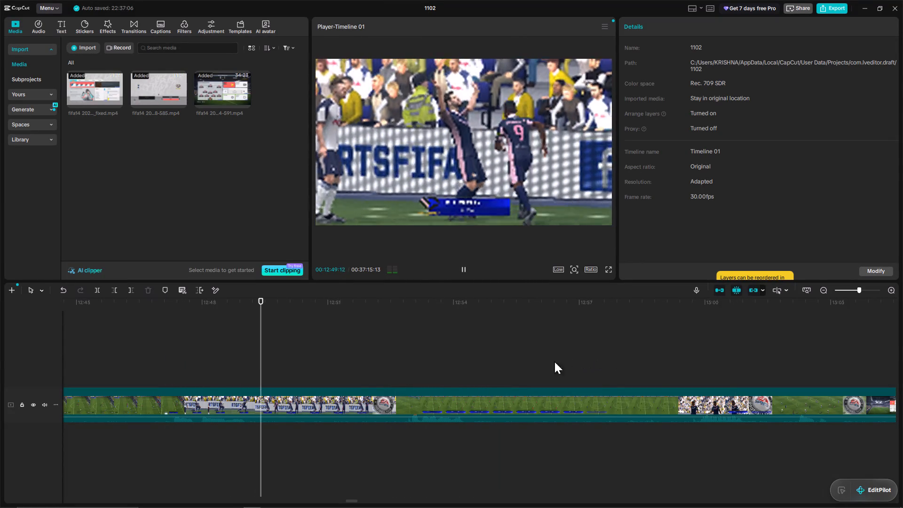
left_click(662, 363)
key("space")
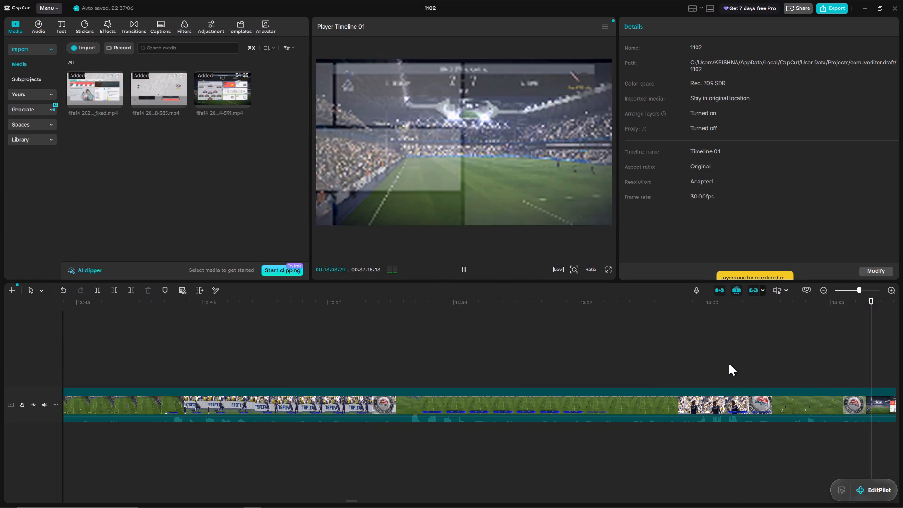
key("space")
key("space")
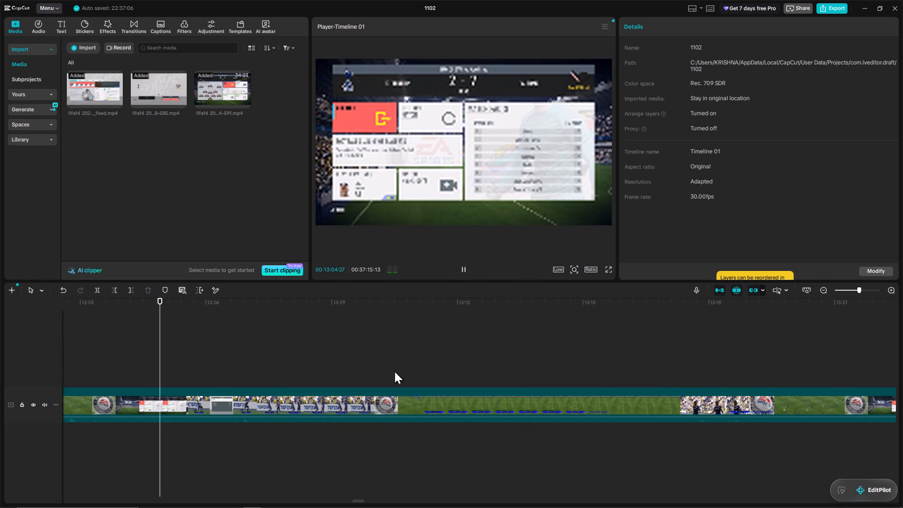
key("space")
left_click(92, 369)
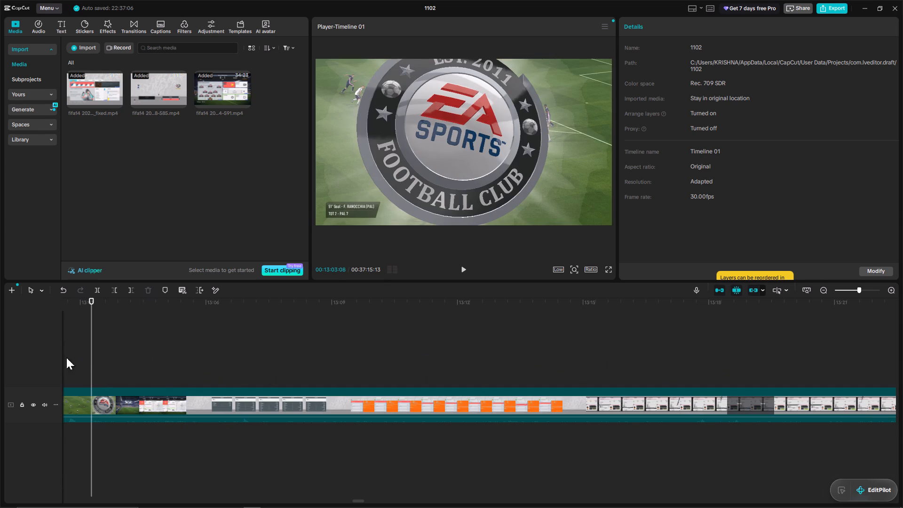
left_click(72, 361)
left_click_drag(72, 361, 610, 382)
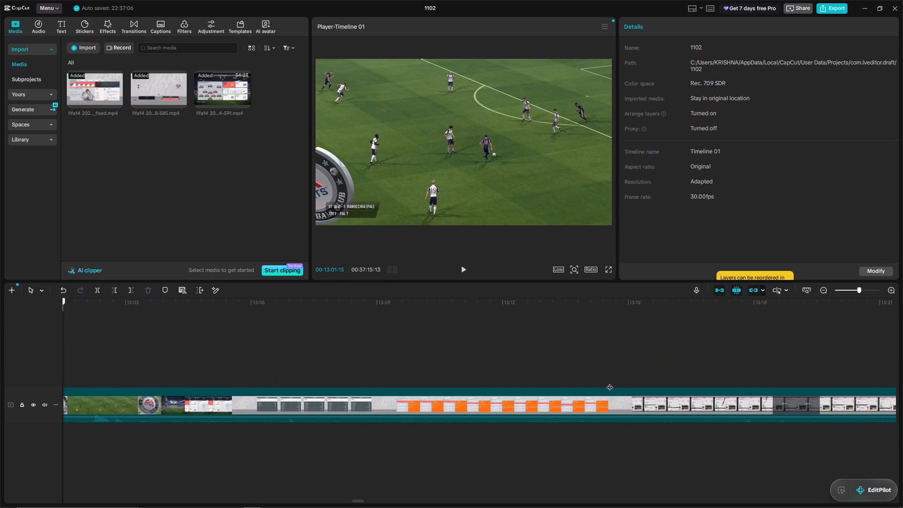
left_click_drag(610, 382, 554, 381)
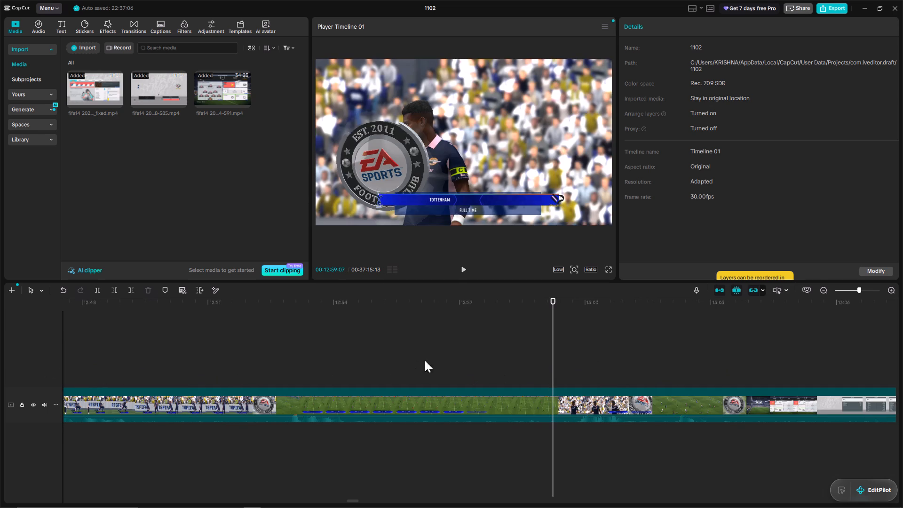
left_click(442, 360)
key("space")
key("space")
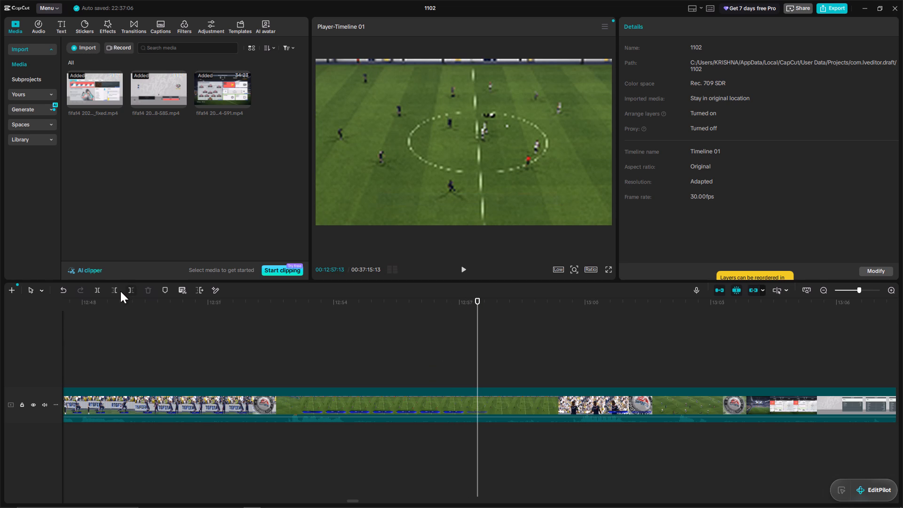
left_click(116, 290)
Split the clip at 00:06:43:05, as the EA Sports badge wipes across the full-time scoreline.
key("space")
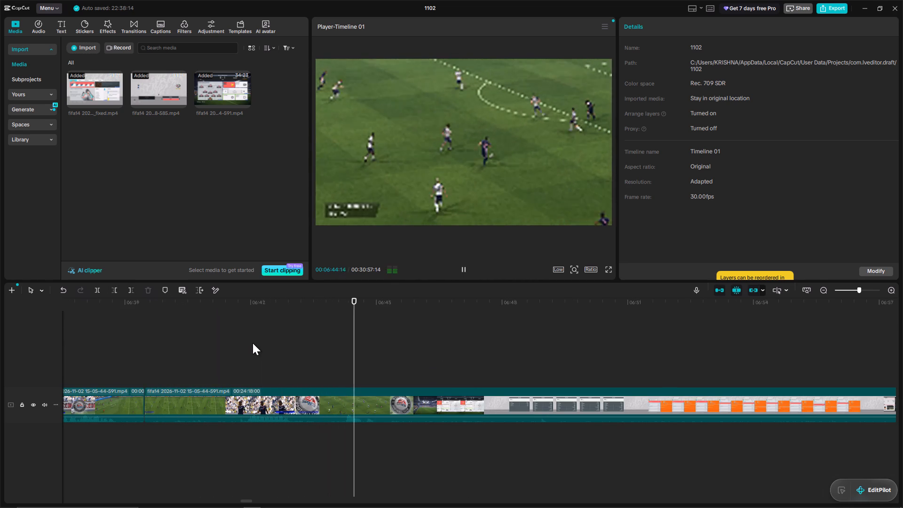
key("space")
left_click(273, 355)
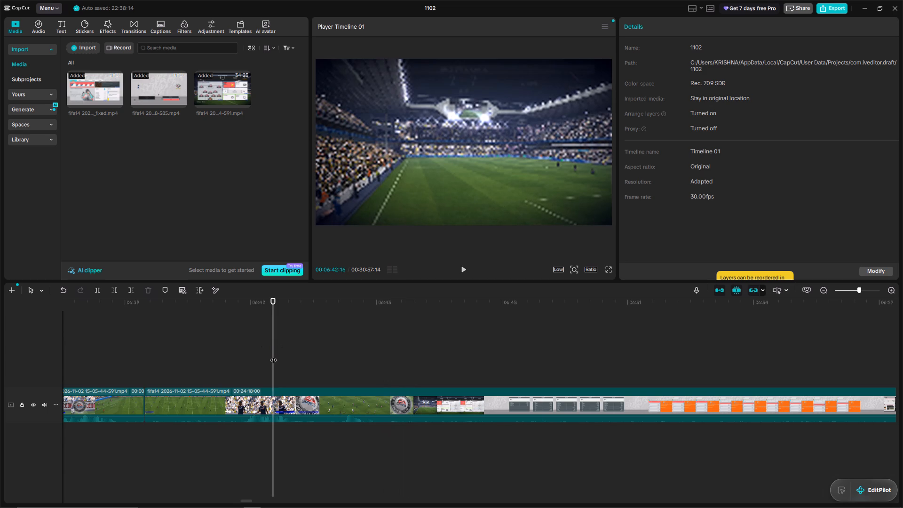
key("space")
key("space")
left_click(97, 287)
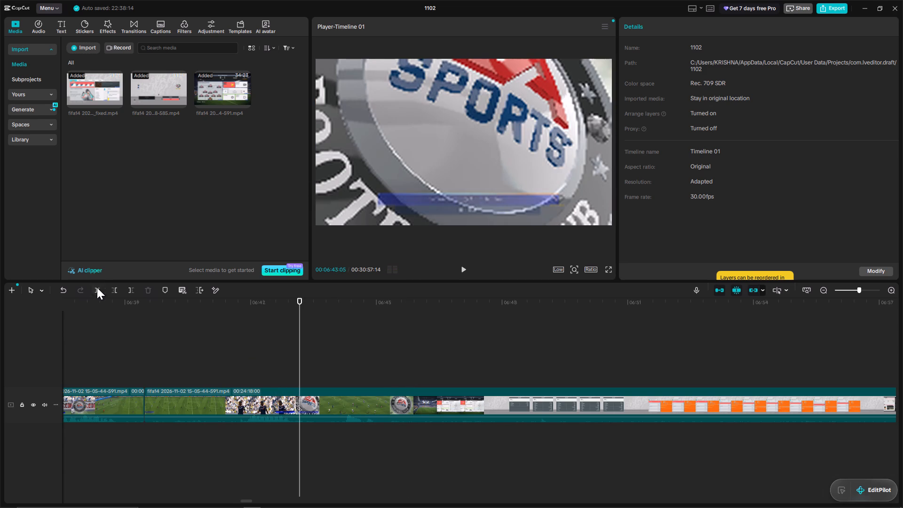
Remove the goal replay after that split by trimming the following clip's start up to 00:06:45:27, at the stadium shot.
left_click(445, 367)
left_click(424, 367)
left_click(379, 367)
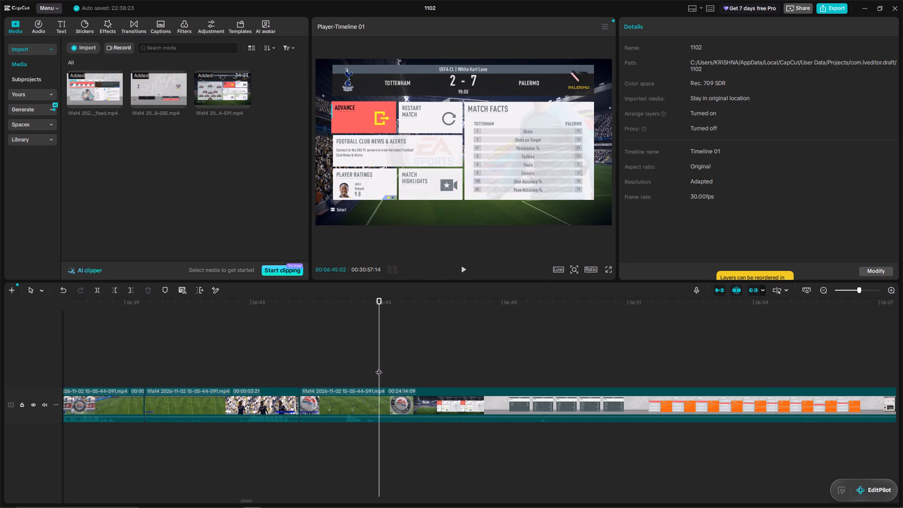
key("space")
key("space")
key("space")
key("space")
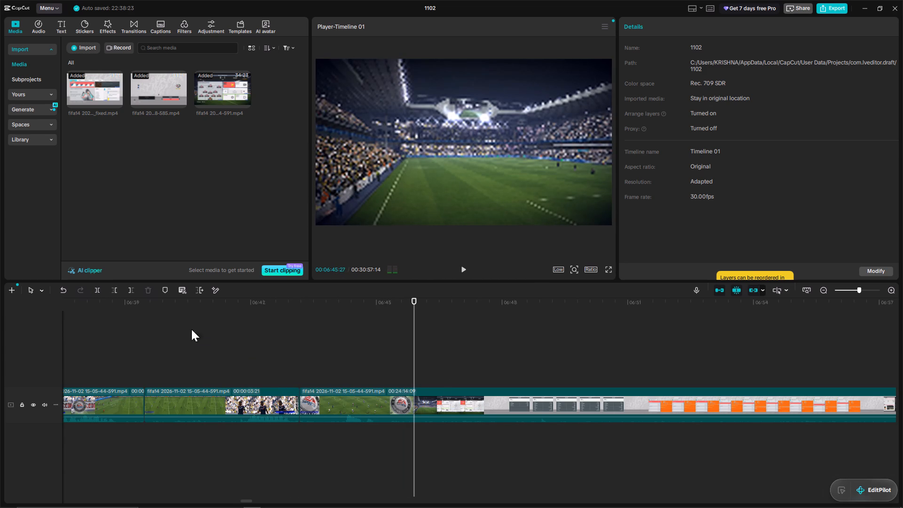
left_click(115, 291)
Split the clip at 00:06:44:18, while the post-match facts menu is showing.
key("space")
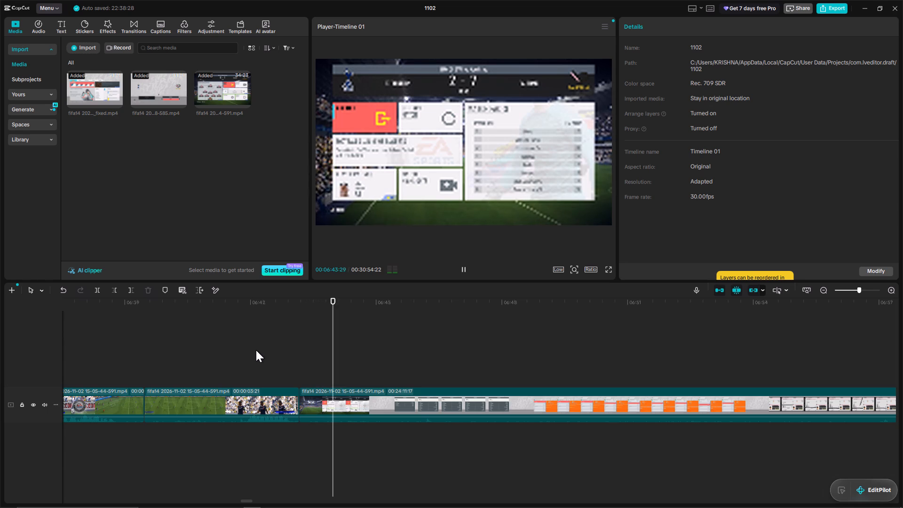
key("space")
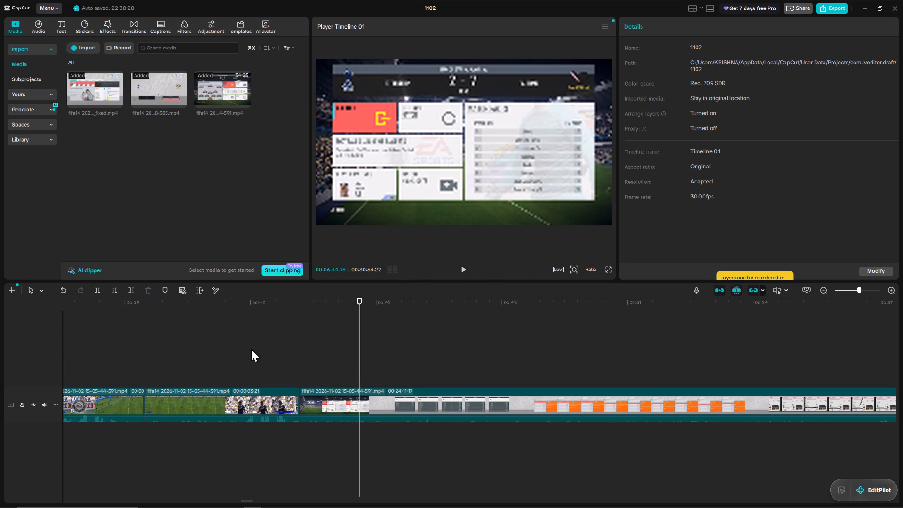
left_click(95, 290)
Skim the footage after the match facts menu, through the career inbox and contract screens, for the next part to keep.
left_click(746, 379)
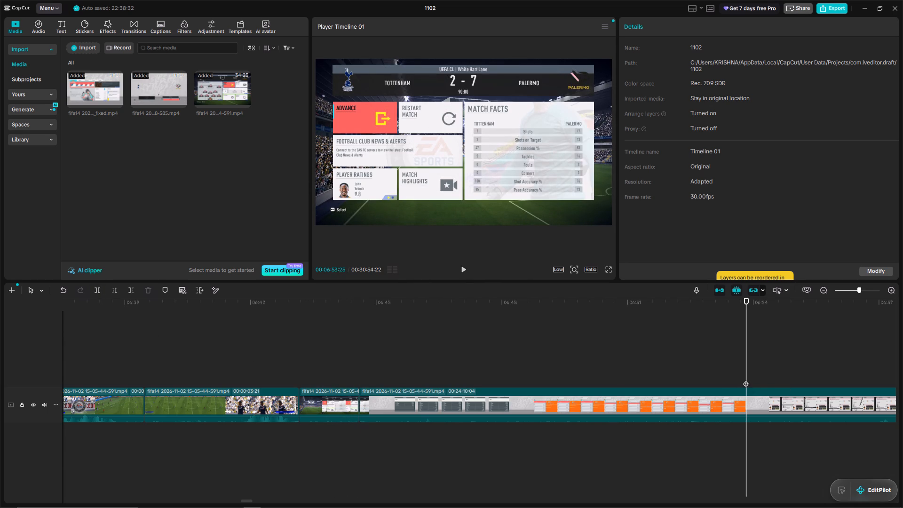
left_click(686, 373)
key("space")
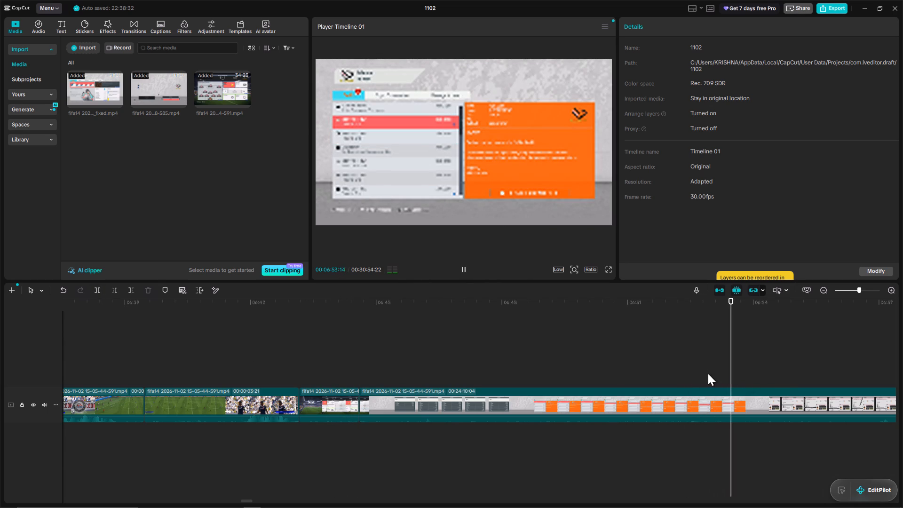
left_click(882, 369)
key("space")
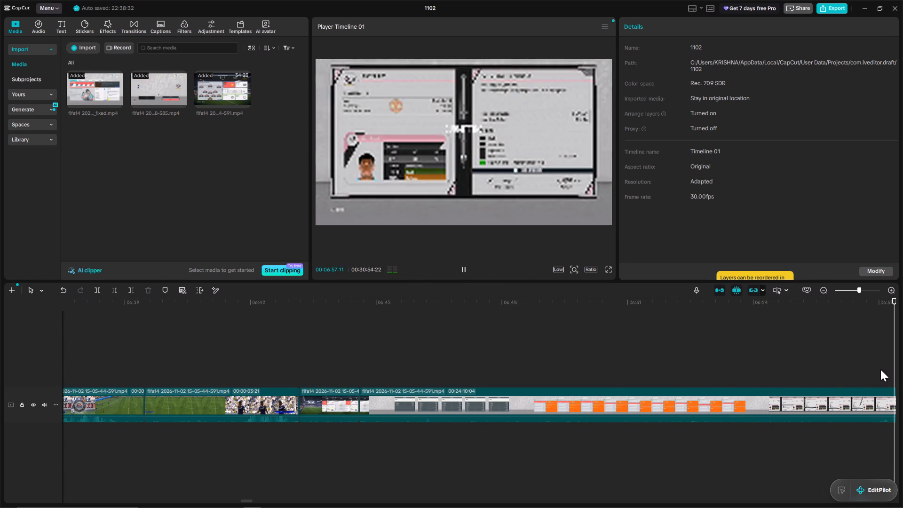
left_click(595, 358)
key("space")
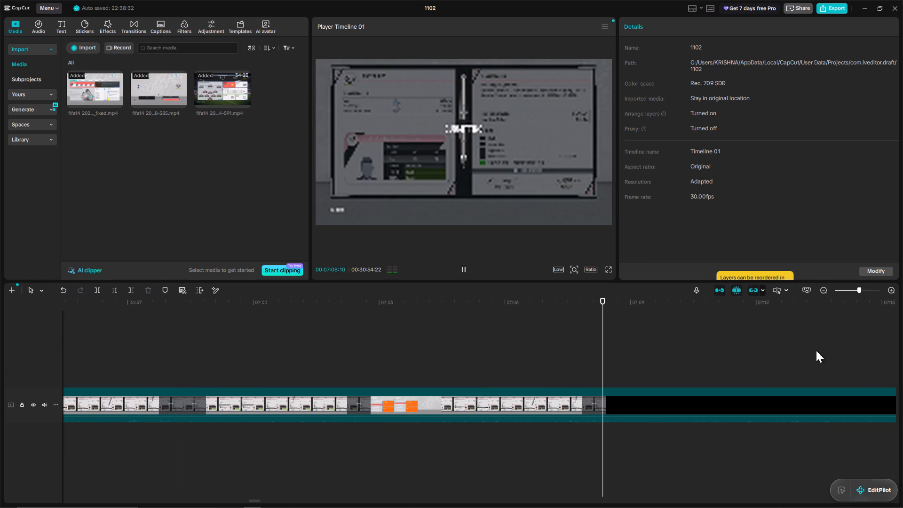
left_click(824, 350)
key("space")
key("space")
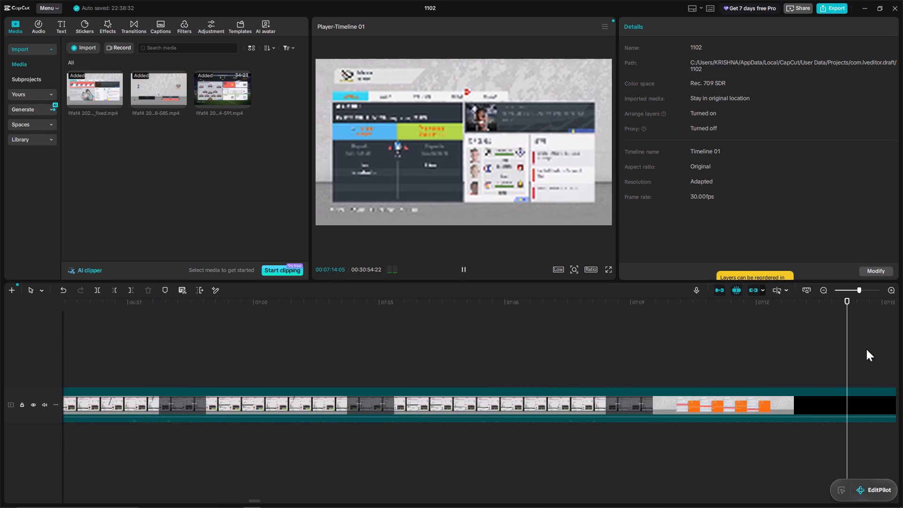
Skim the transfer deadline day, transfers menu and squad screens for the end of the unwanted footage.
left_click(790, 361)
left_click(570, 363)
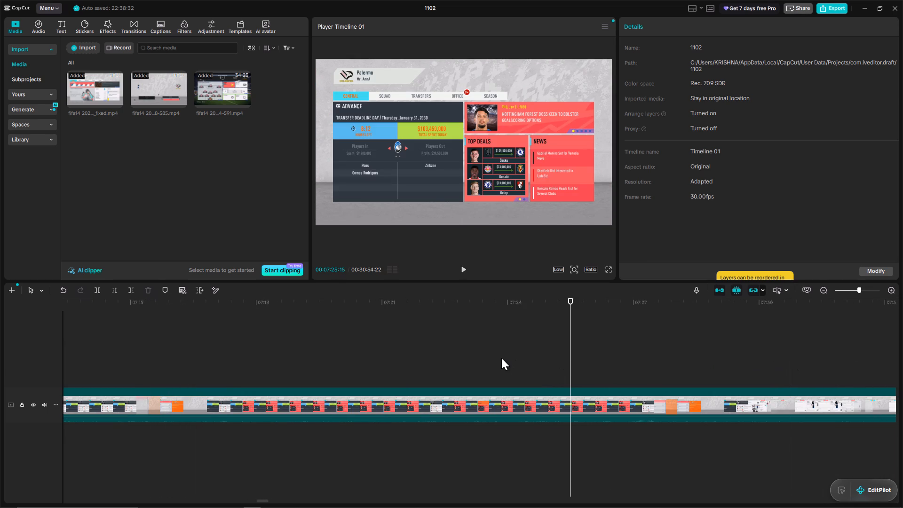
left_click(499, 358)
left_click(893, 369)
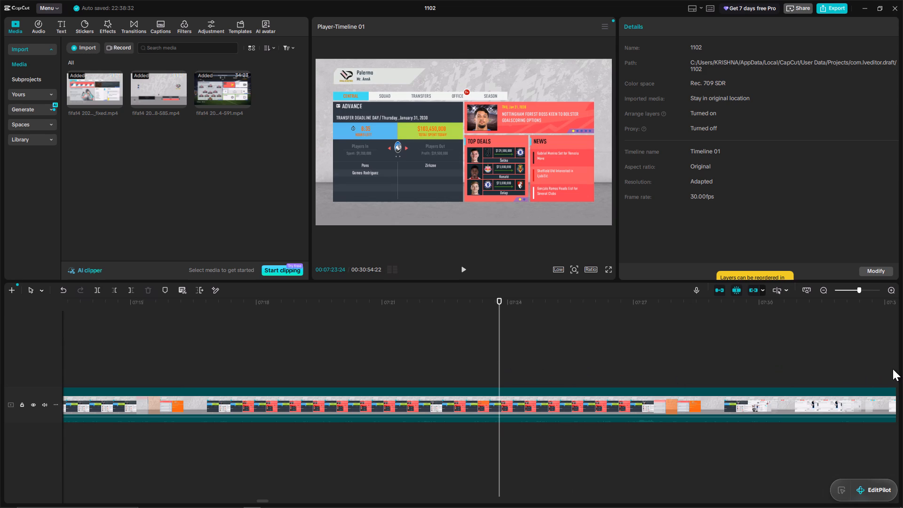
key("space")
left_click(893, 369)
left_click(893, 369)
left_click(878, 365)
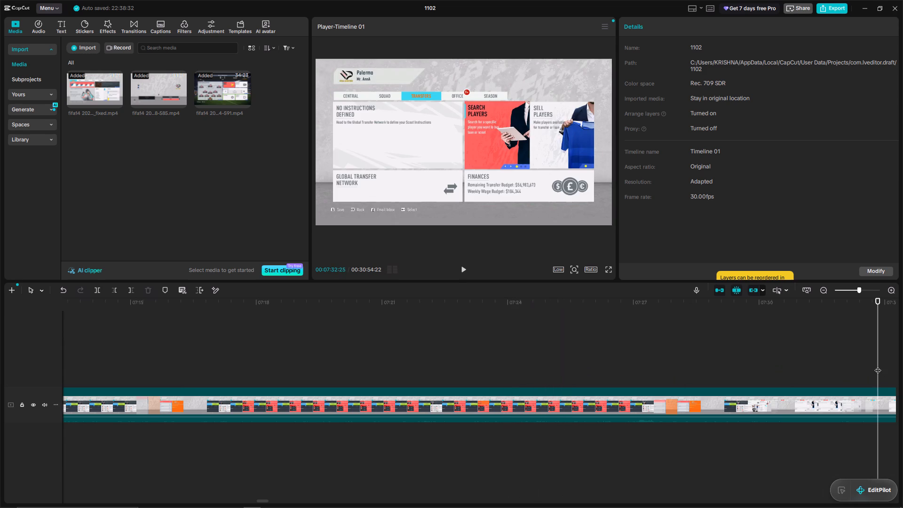
key("space")
left_click(812, 352)
key("space")
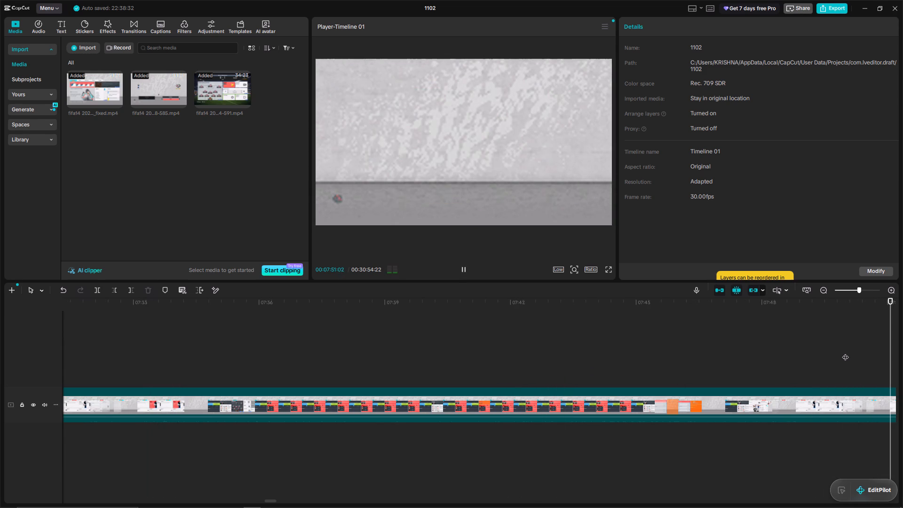
left_click(801, 351)
key("space")
left_click(878, 357)
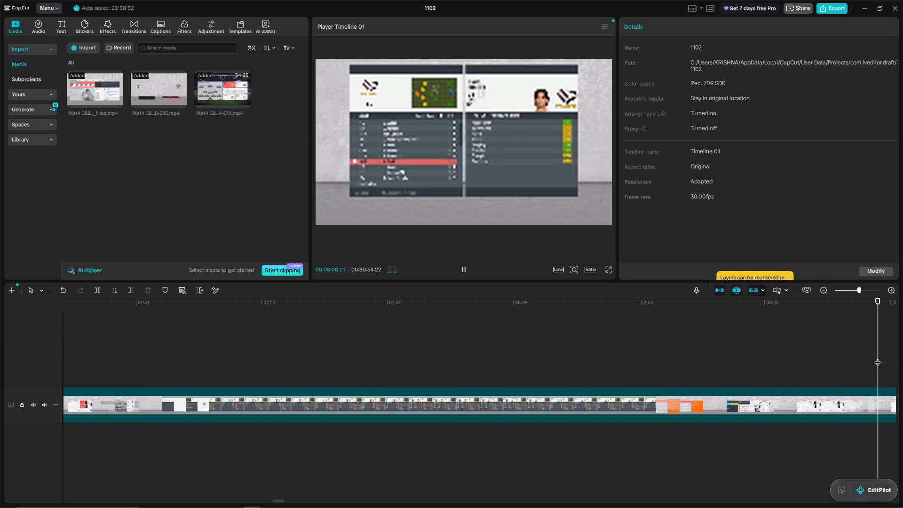
left_click_drag(878, 357, 902, 359)
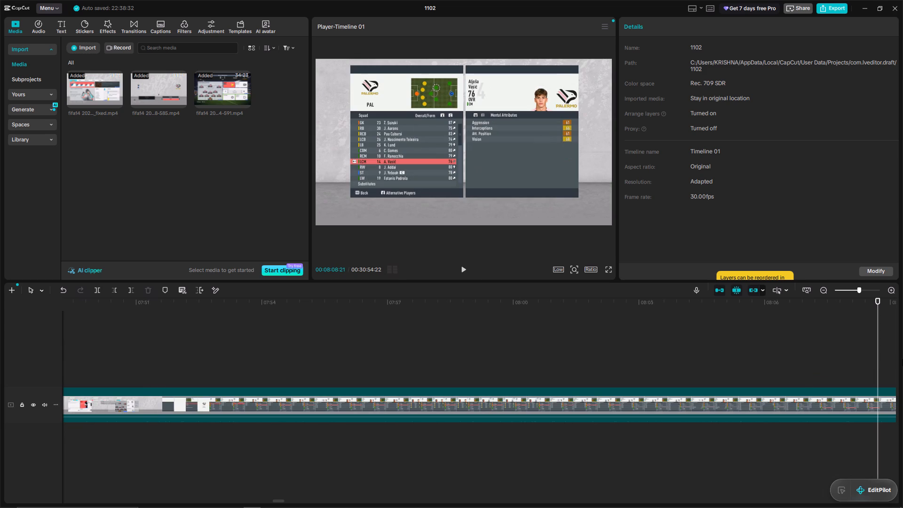
left_click_drag(902, 359, 842, 362)
Skim the player search footage from about 00:08:23 to 00:10:11 for the start of the transfer negotiation worth keeping.
key("space")
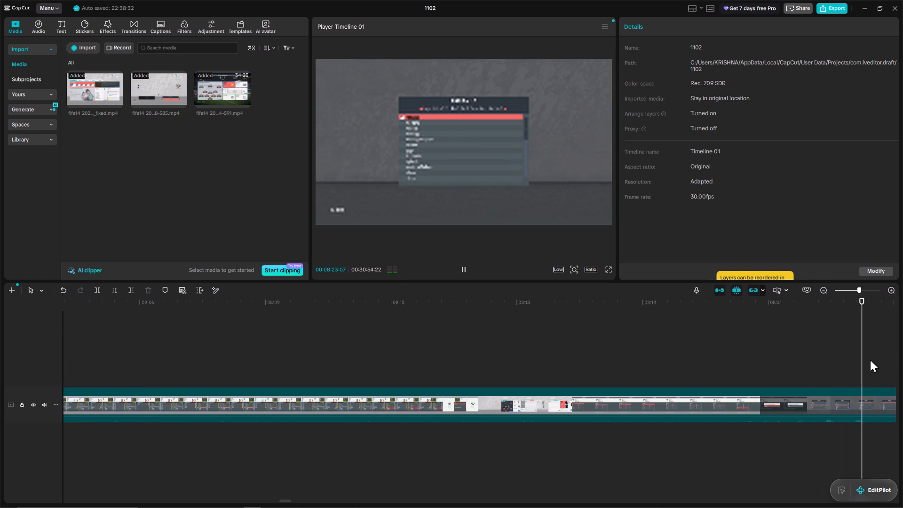
left_click(868, 358)
key("space")
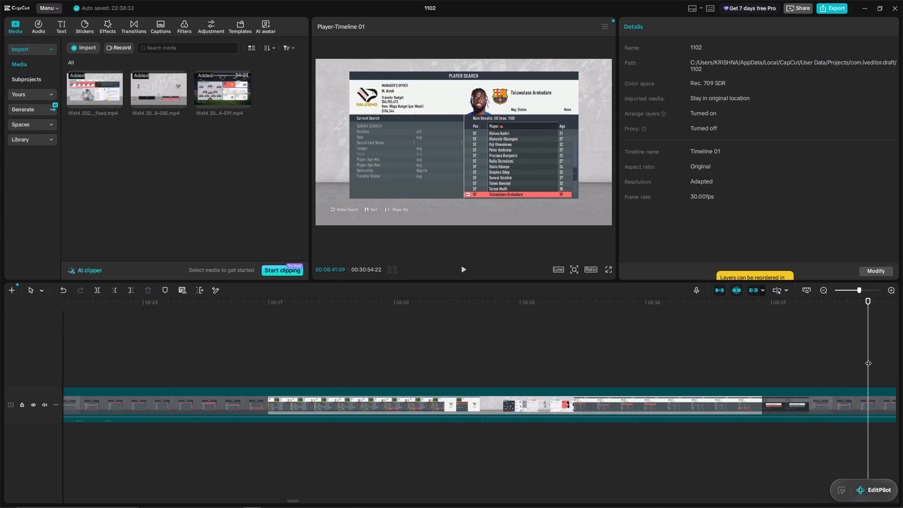
left_click(868, 358)
key("space")
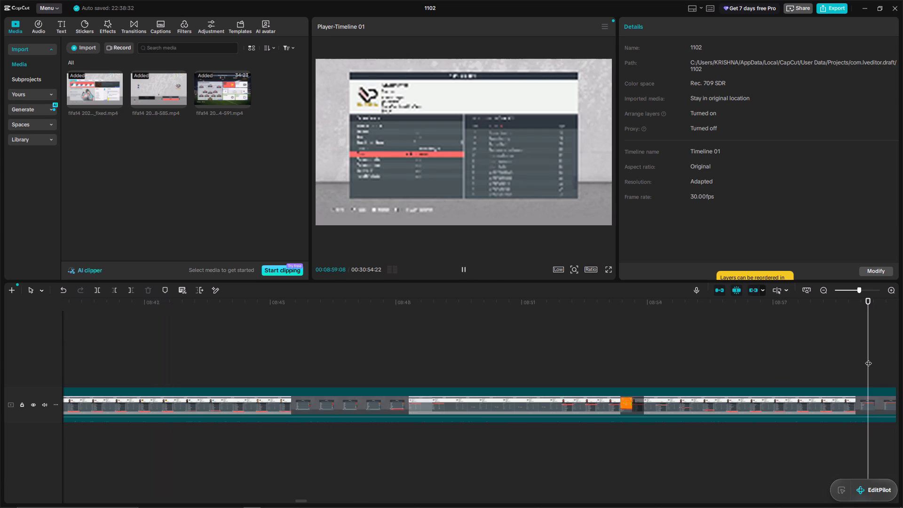
left_click(868, 358)
key("space")
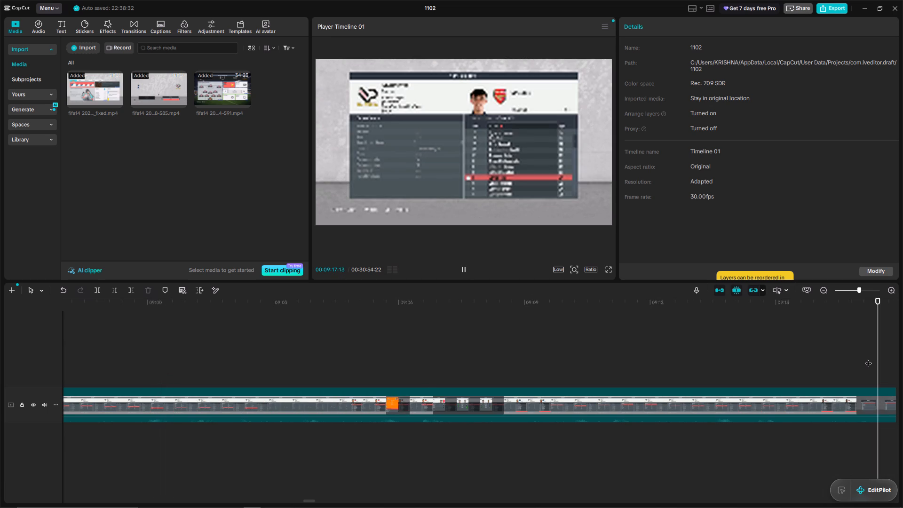
left_click(868, 358)
key("space")
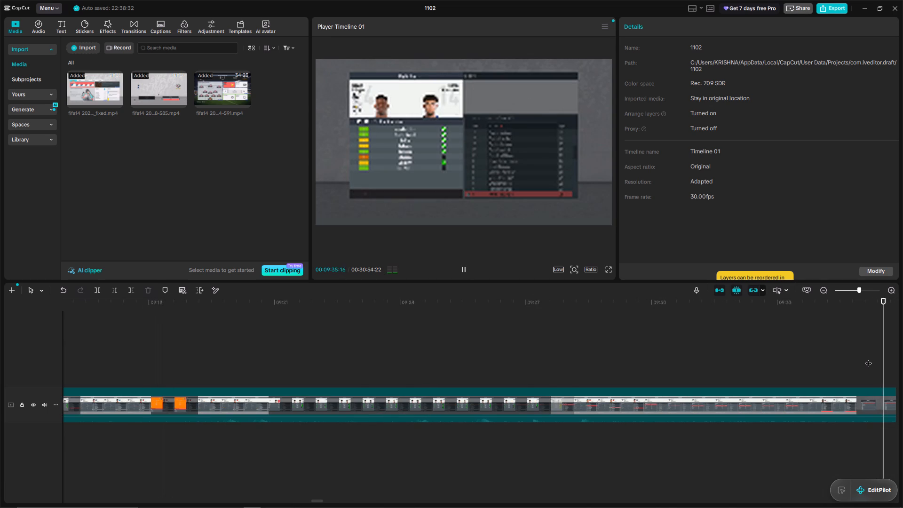
left_click(868, 358)
key("space")
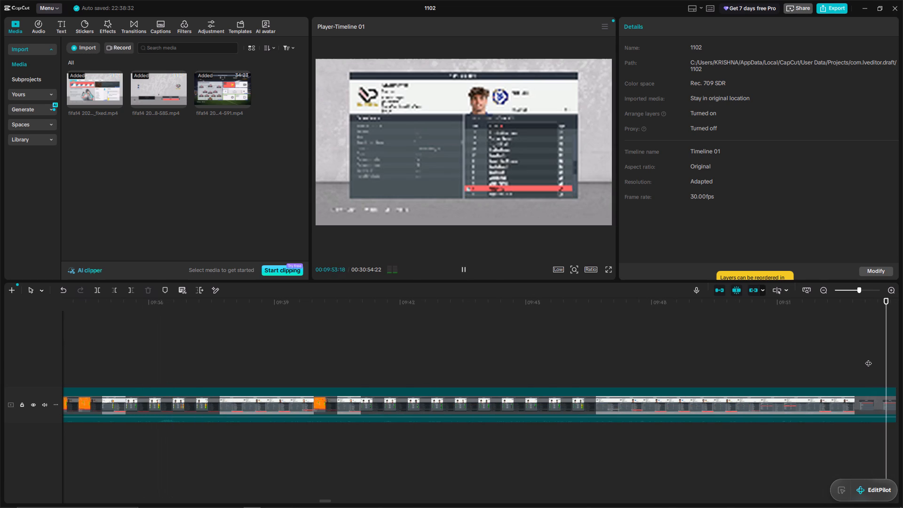
left_click(868, 358)
key("space")
Delete the player search footage before the contract offer screen, from the previous split up to 00:10:06:15.
left_click(588, 359)
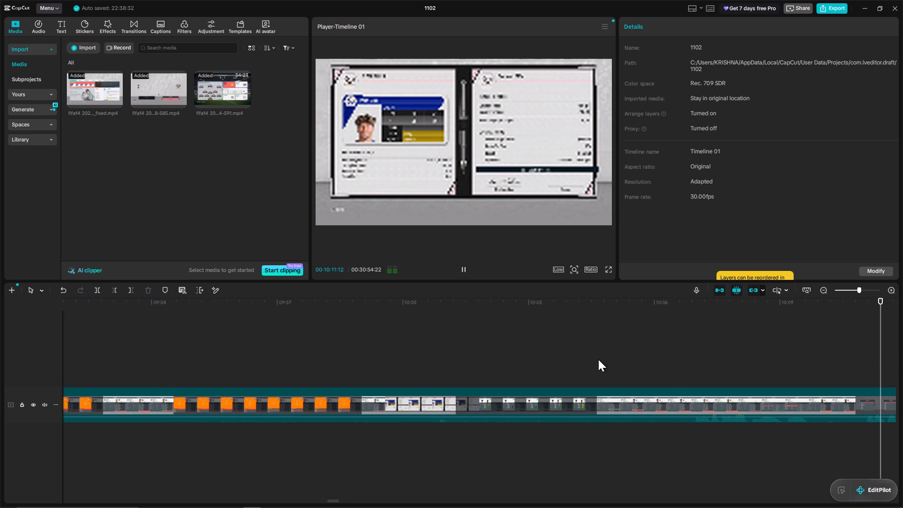
key("space")
left_click(103, 366)
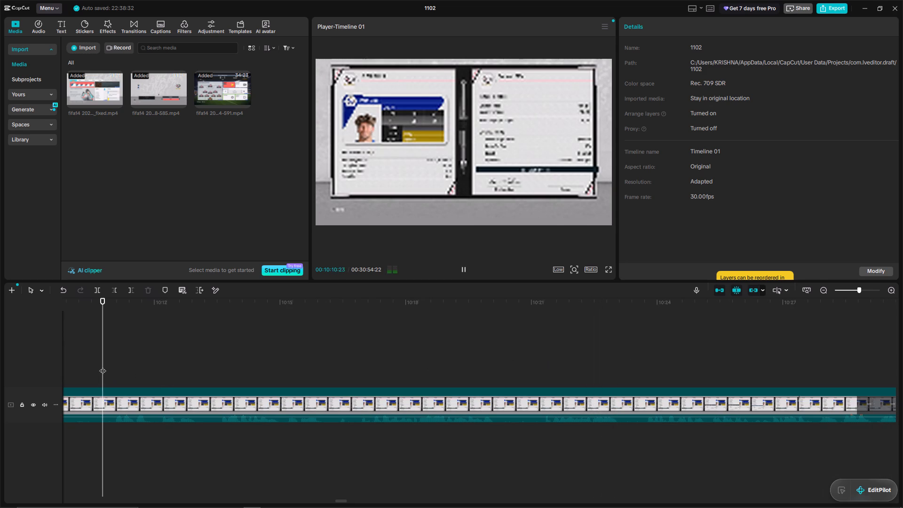
key("space")
left_click(90, 364)
left_click_drag(91, 365, 400, 377)
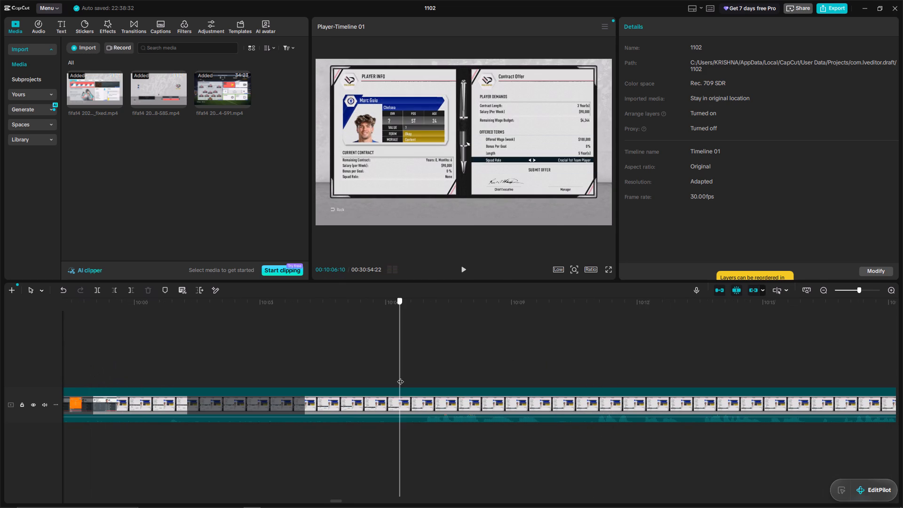
left_click_drag(400, 377, 835, 346)
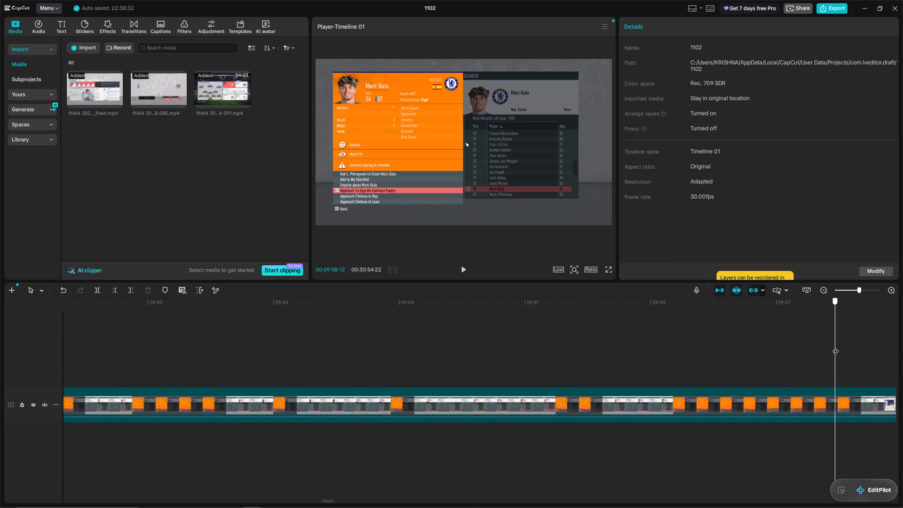
left_click_drag(835, 346, 683, 360)
key("space")
left_click(664, 364)
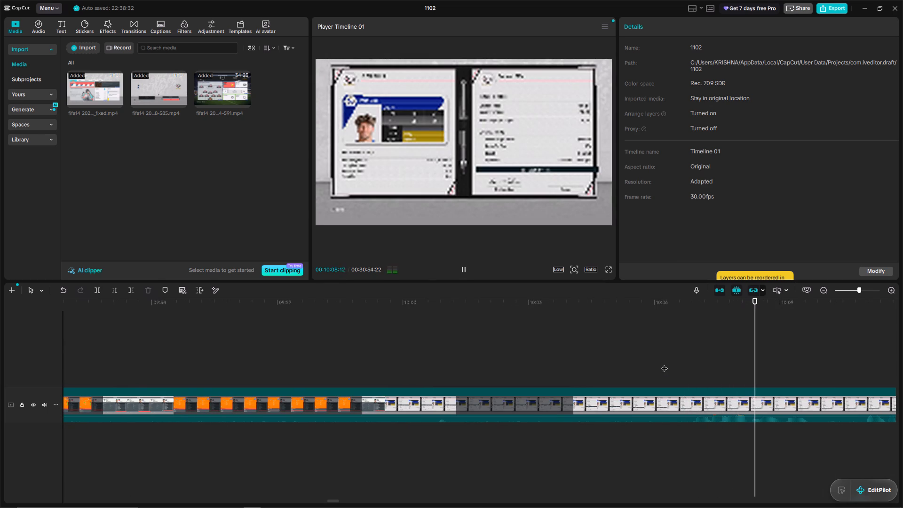
key("space")
key("space")
left_click(113, 290)
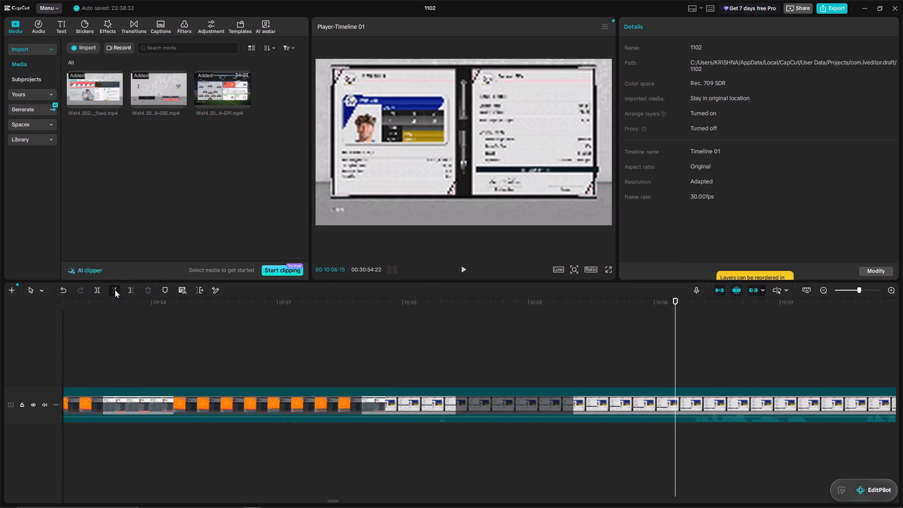
Split the contract offer footage about 3 seconds after its new start, at roughly 00:06:48.
key("space")
key("space")
left_click(98, 351)
key("space")
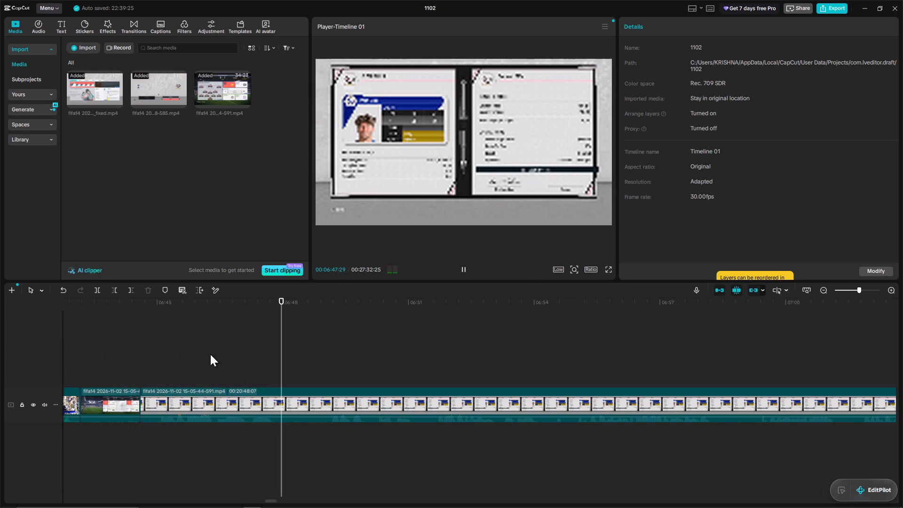
left_click(254, 360)
key("space")
key("space")
key("space")
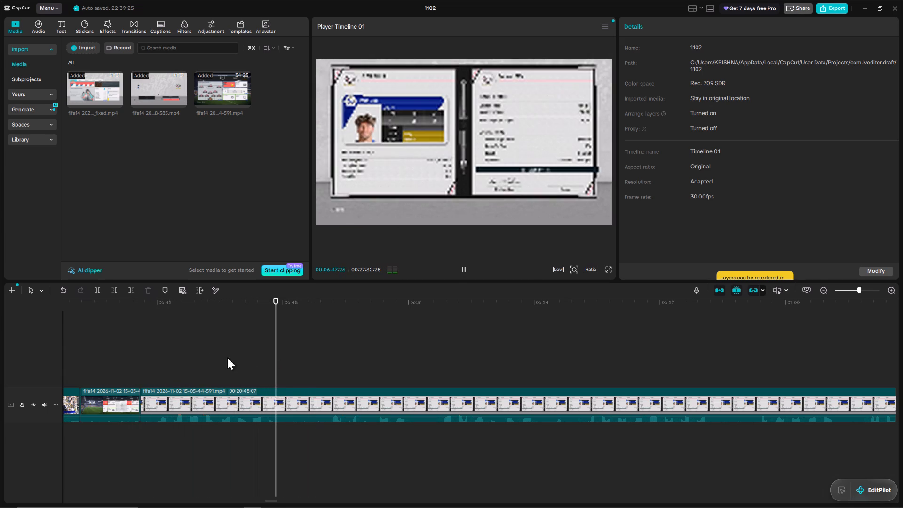
key("space")
left_click(100, 291)
Delete the short stretch of contract offer footage between the last split and 00:06:48:29.
key("space")
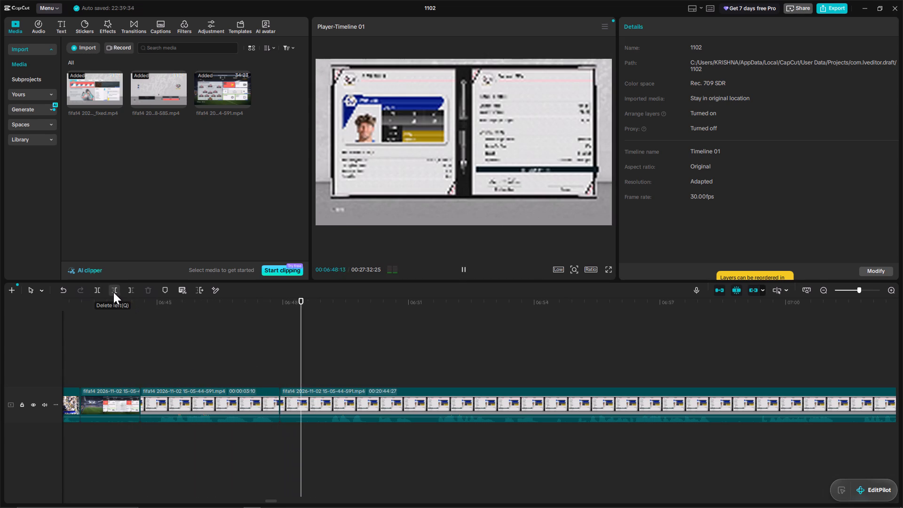
key("space")
key("space")
key("space")
left_click(113, 292)
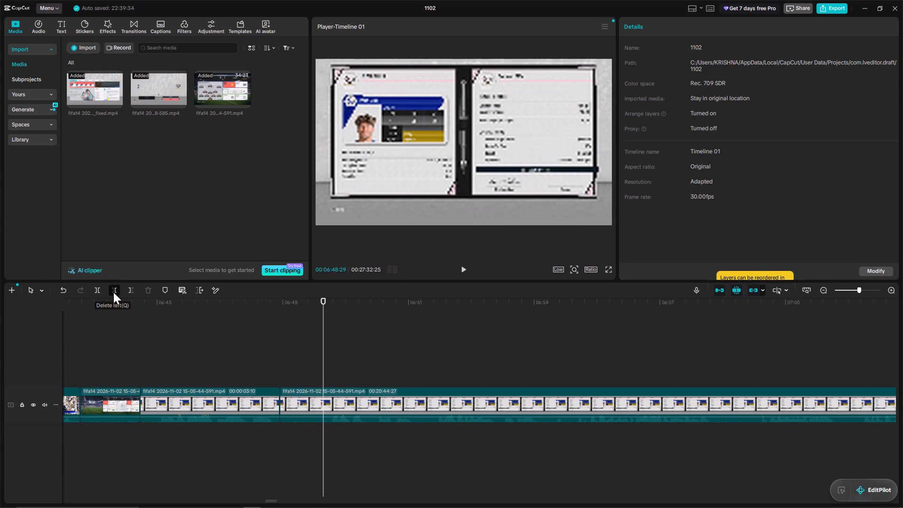
Split the clip at 00:07:03:09, near the end of the contract offer screen.
key("space")
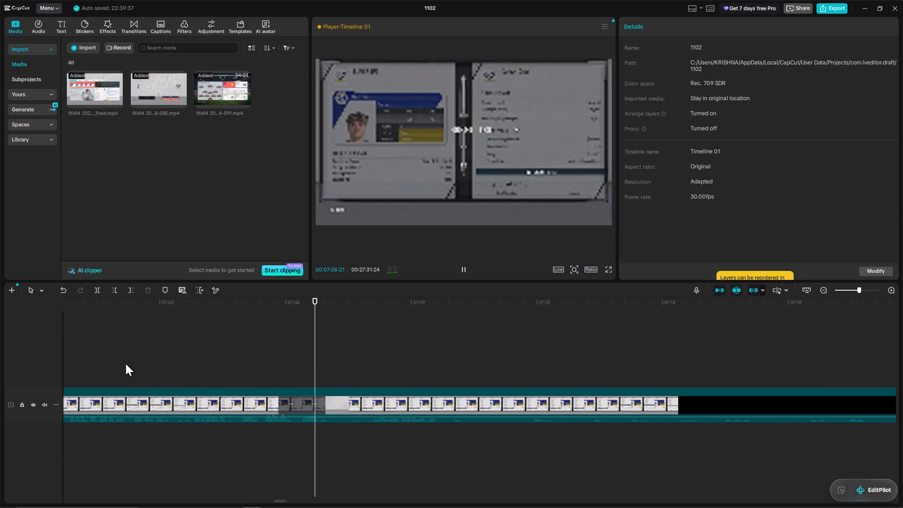
left_click(74, 360)
key("space")
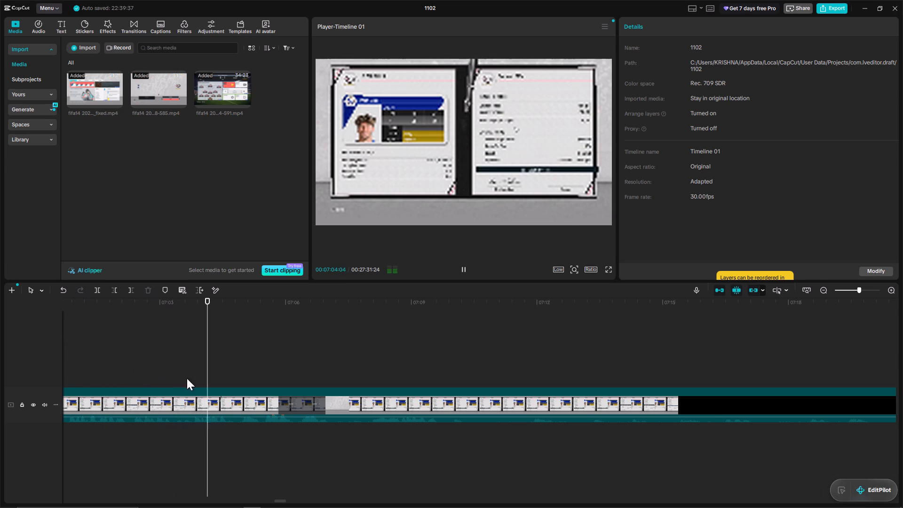
left_click(174, 378)
key("space")
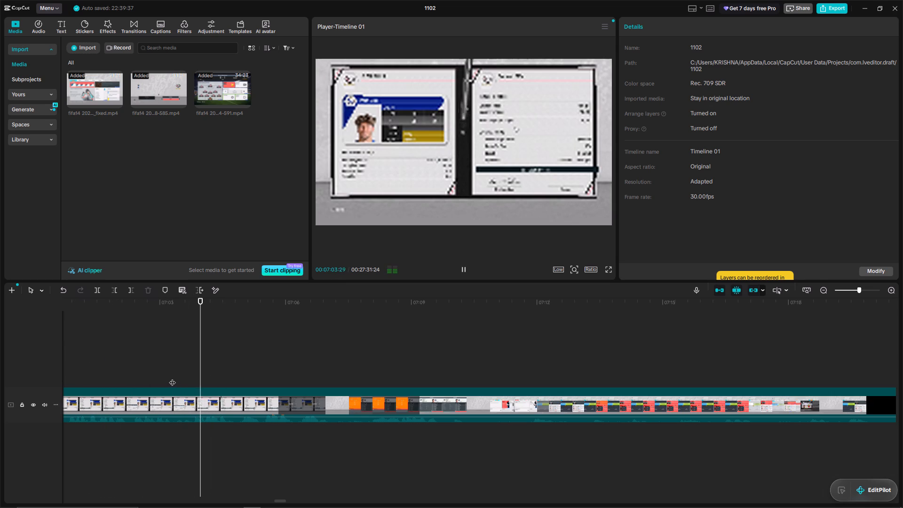
left_click(172, 378)
left_click(96, 283)
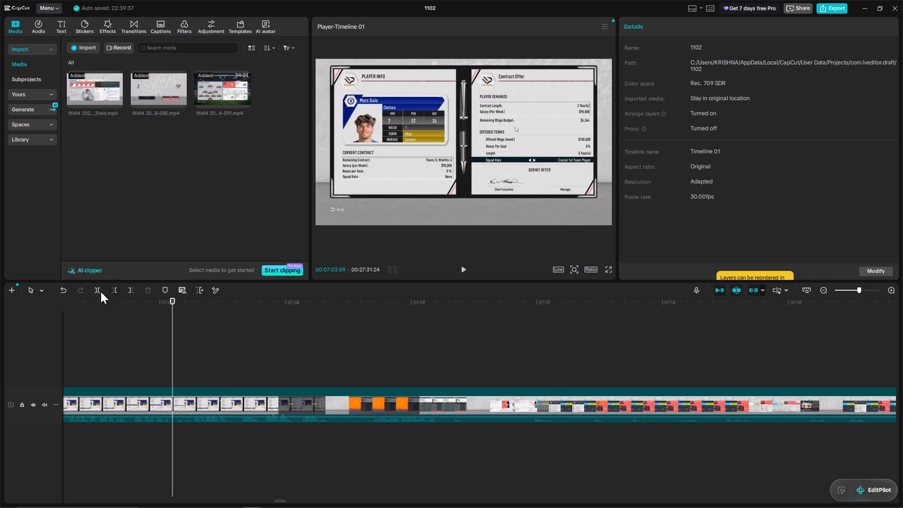
left_click(96, 291)
Delete the footage from the last split up to 00:07:07:25, where the player's options card shows.
left_click(368, 368)
key("space")
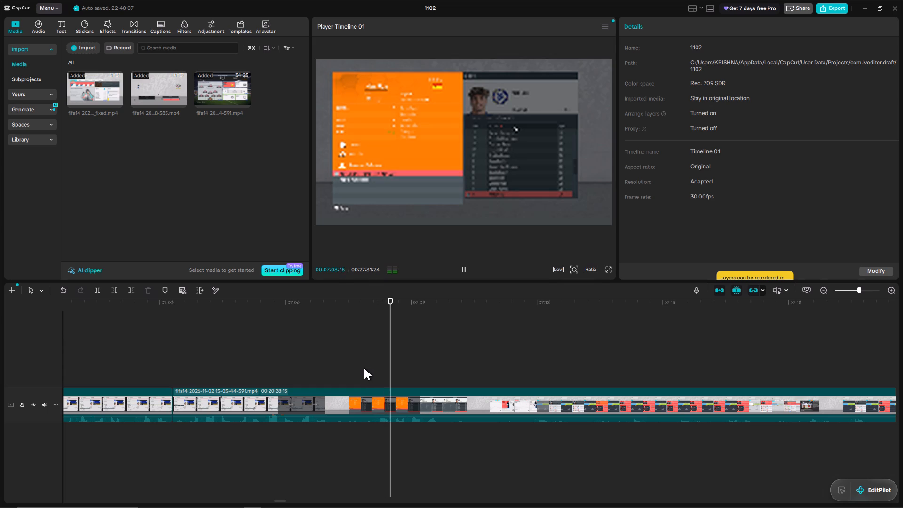
left_click(362, 368)
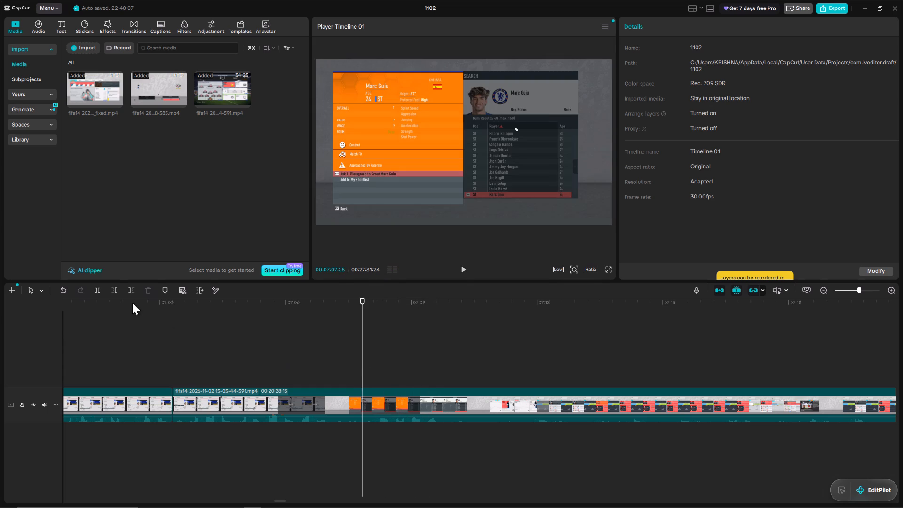
left_click(116, 292)
Delete the career menu footage from the split at 00:07:03:09 up to the transfer confirmation screen at about 00:07:24.
key("space")
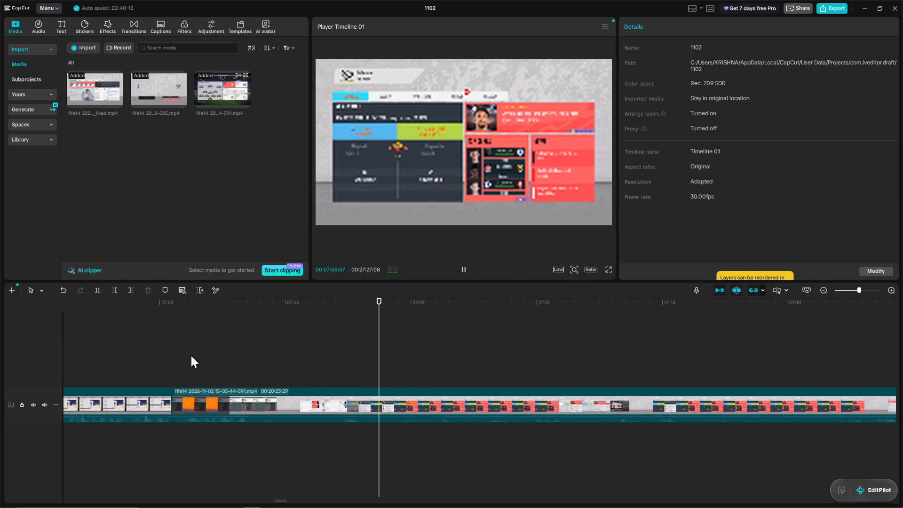
left_click(618, 378)
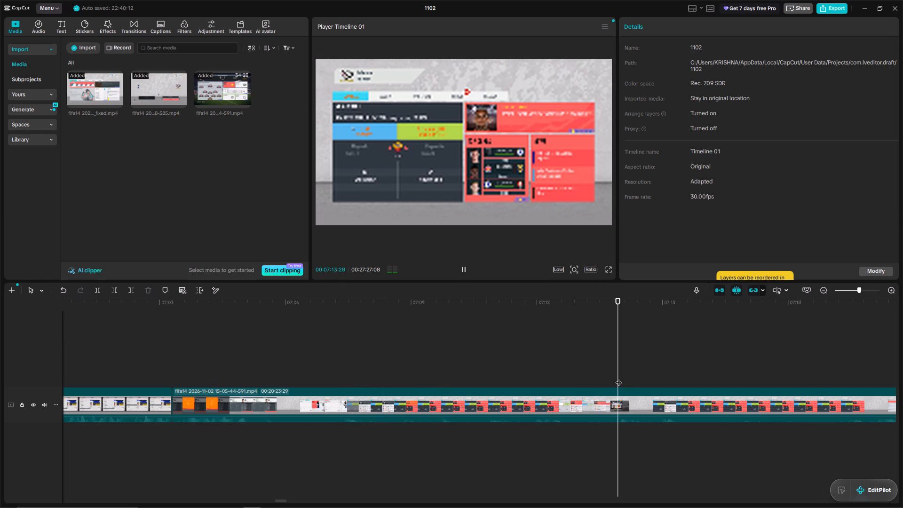
key("space")
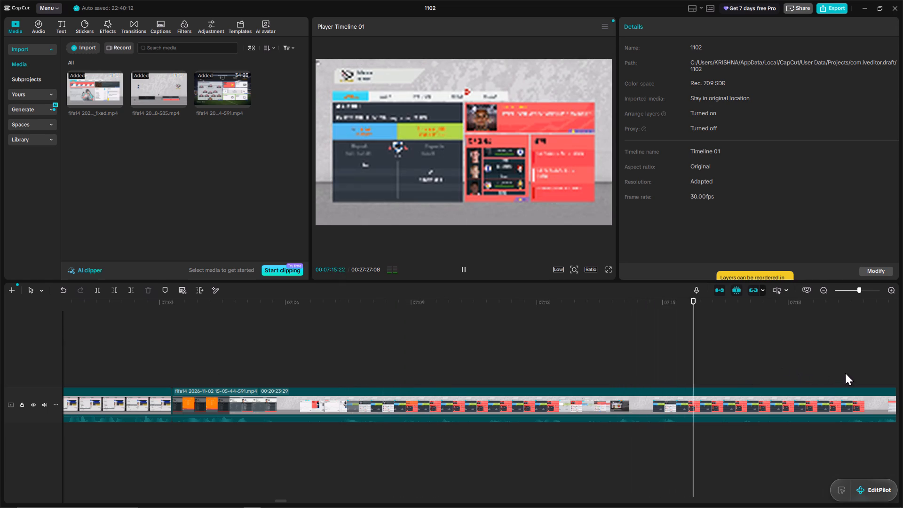
left_click(845, 373)
key("space")
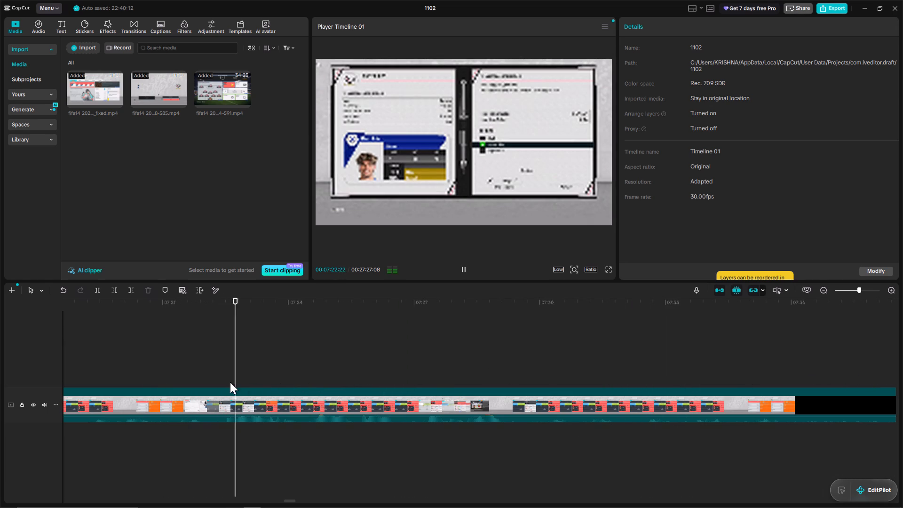
left_click(213, 381)
key("space")
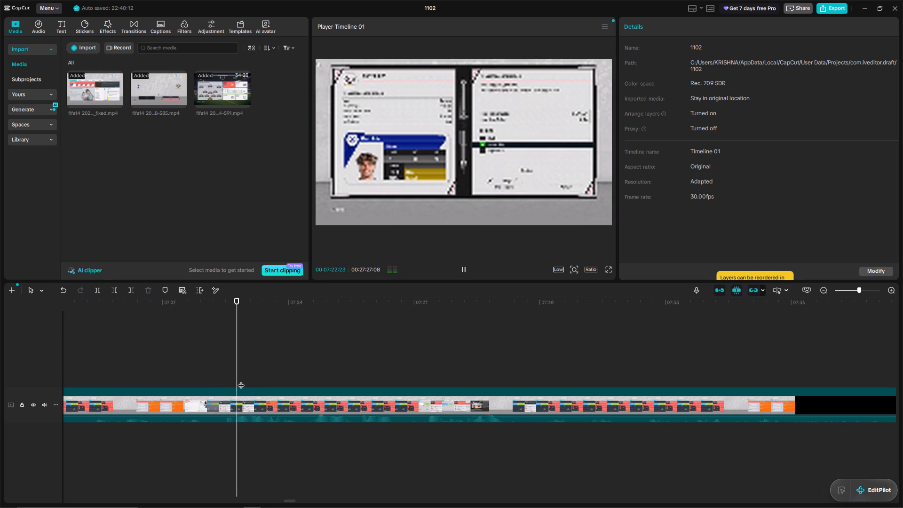
left_click(287, 380)
key("space")
left_click(291, 381)
key("space")
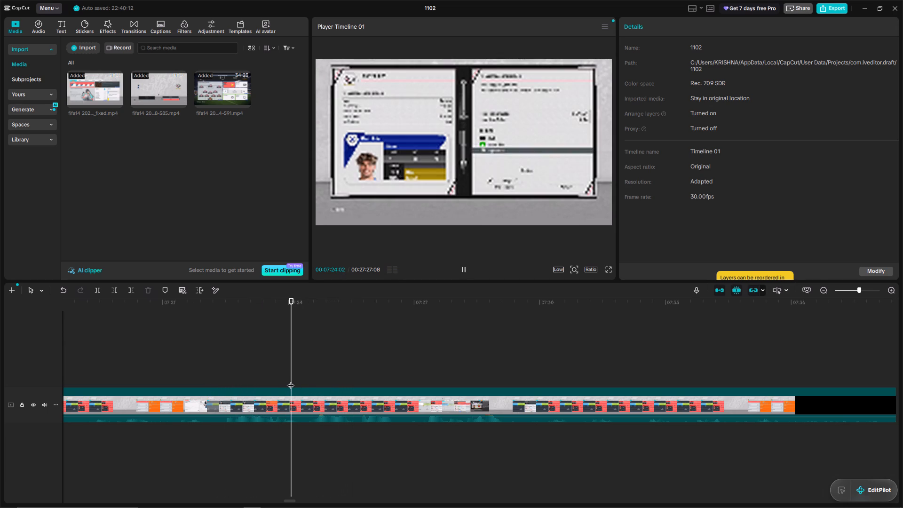
key("space")
left_click(114, 291)
Split the clip at 00:07:08:27, while the transfer confirmation screen is showing.
key("space")
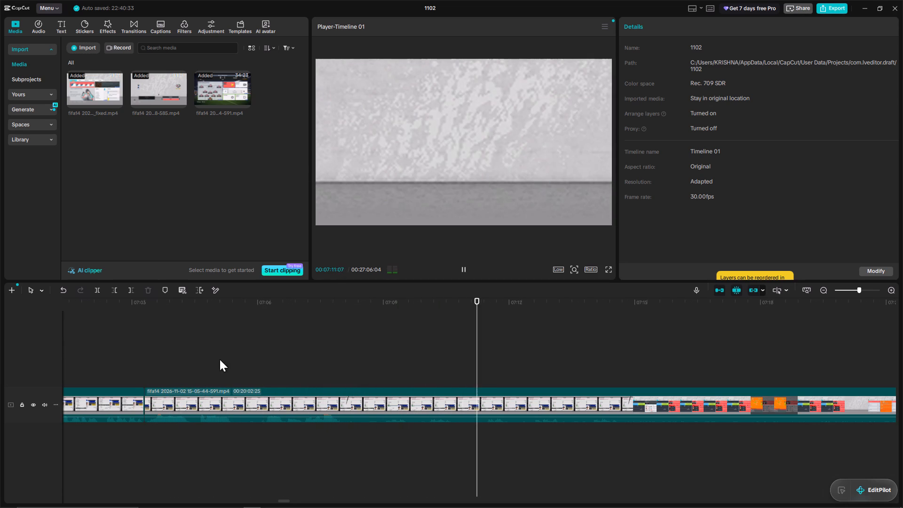
key("space")
left_click(306, 366)
key("space")
left_click(306, 366)
key("space")
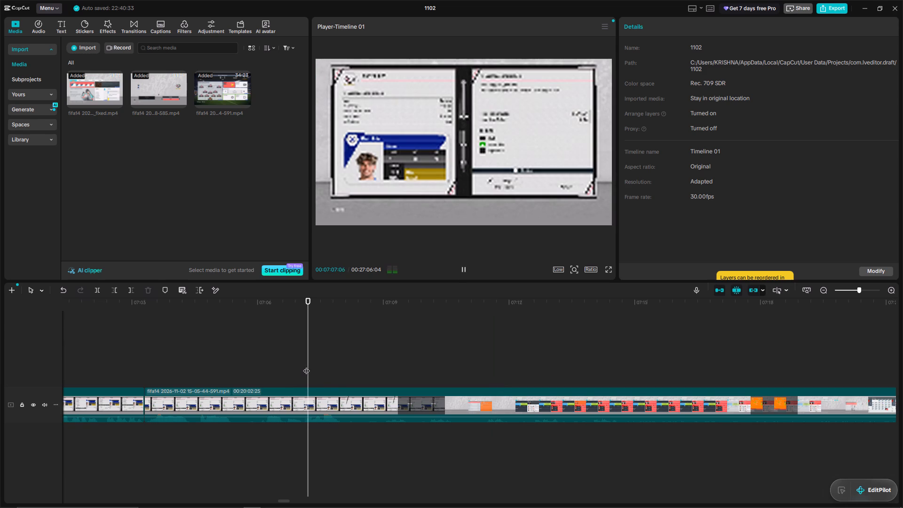
key("space")
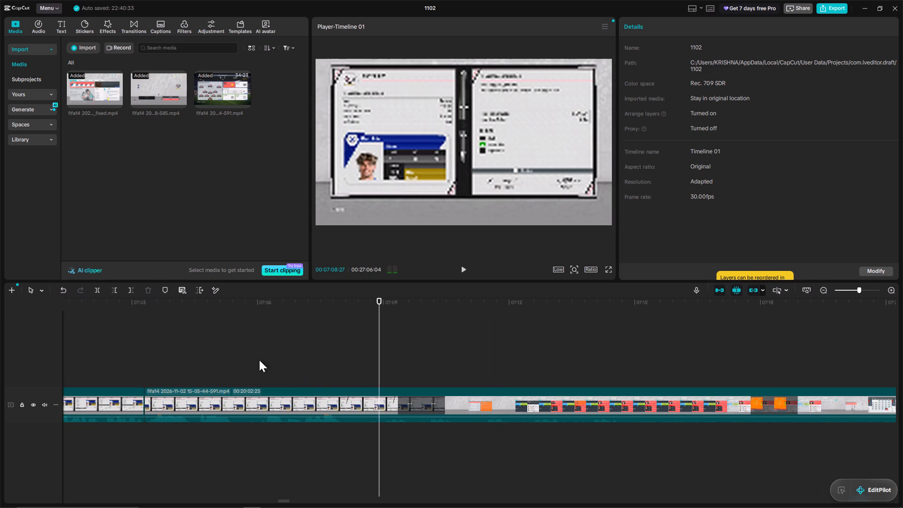
left_click(98, 289)
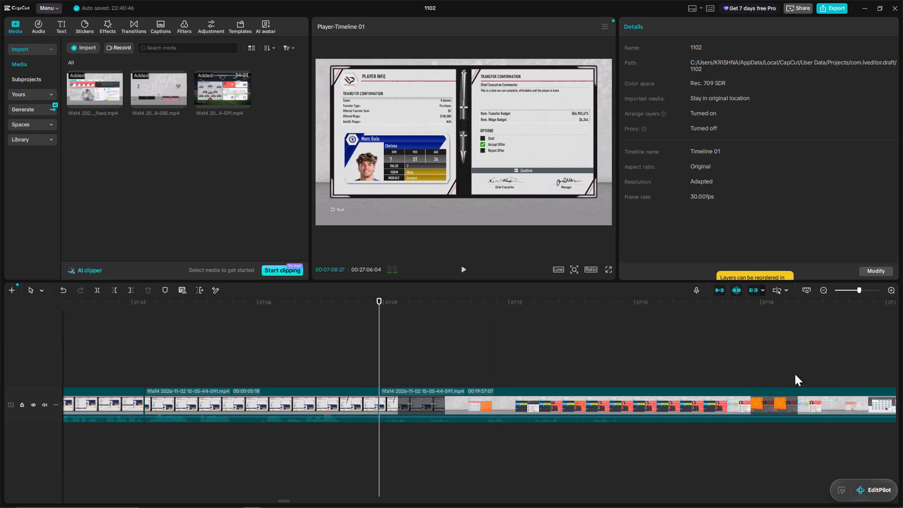
Skim the career menu and calendar footage from about 00:07:21 to 00:07:40 for the next part to keep.
left_click(870, 372)
key("space")
left_click(785, 363)
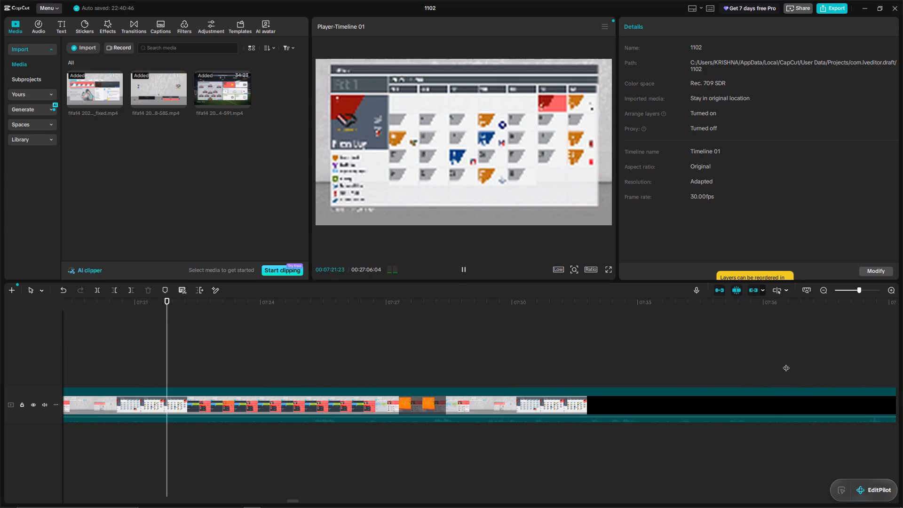
key("space")
left_click(891, 357)
key("space")
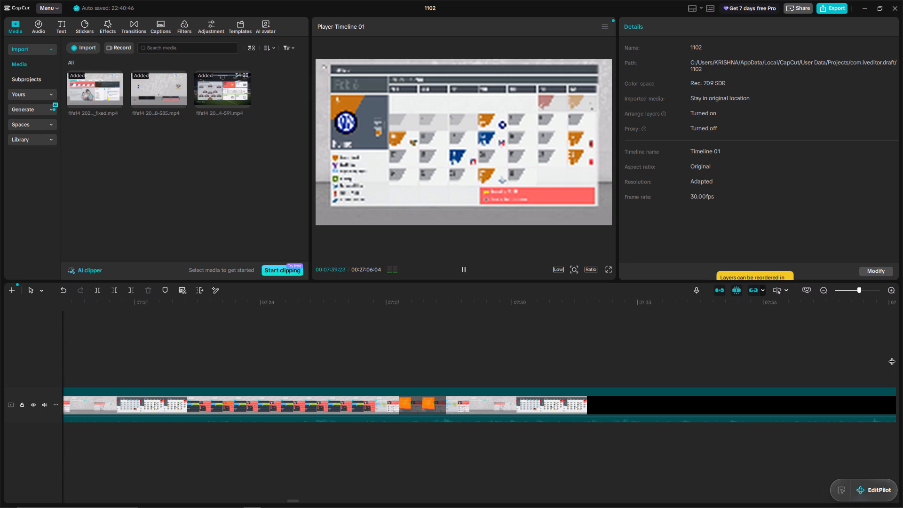
key("space")
left_click(892, 357)
key("space")
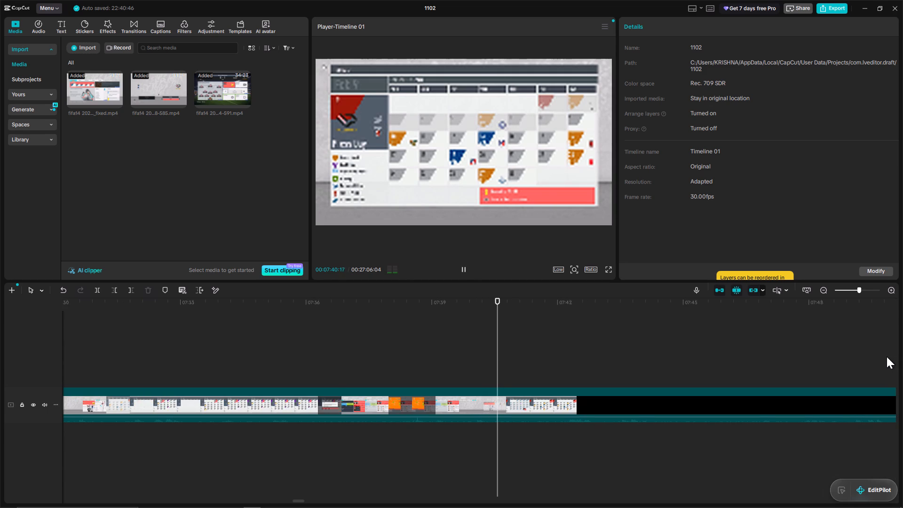
Delete the career menu and calendar simulation footage from the split at 00:07:08:27 up to 00:18:11:11, where the May 27 calendar shows.
left_click(887, 357)
left_click_drag(887, 357, 902, 358)
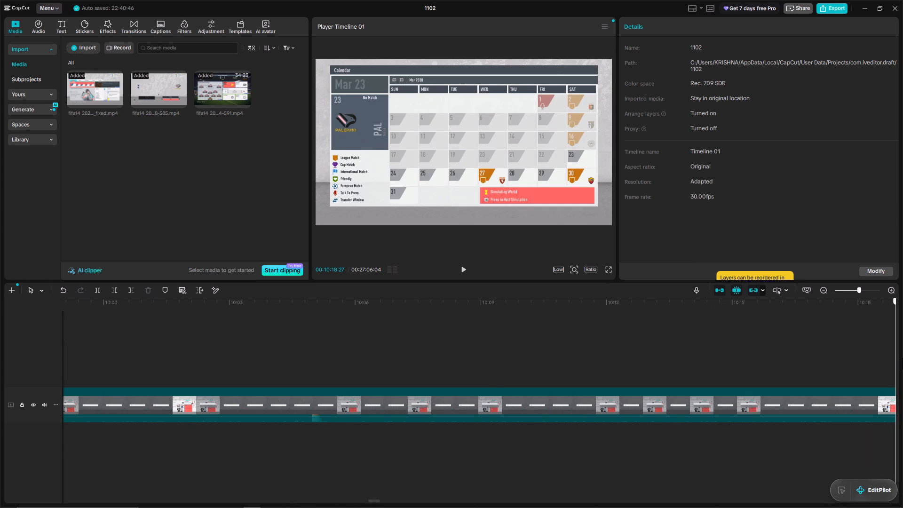
left_click_drag(902, 358, 669, 353)
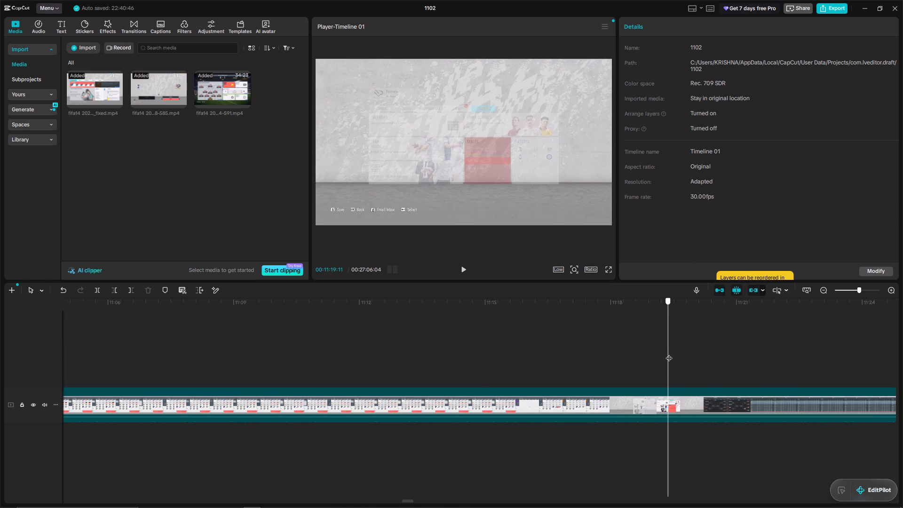
left_click_drag(669, 353, 902, 362)
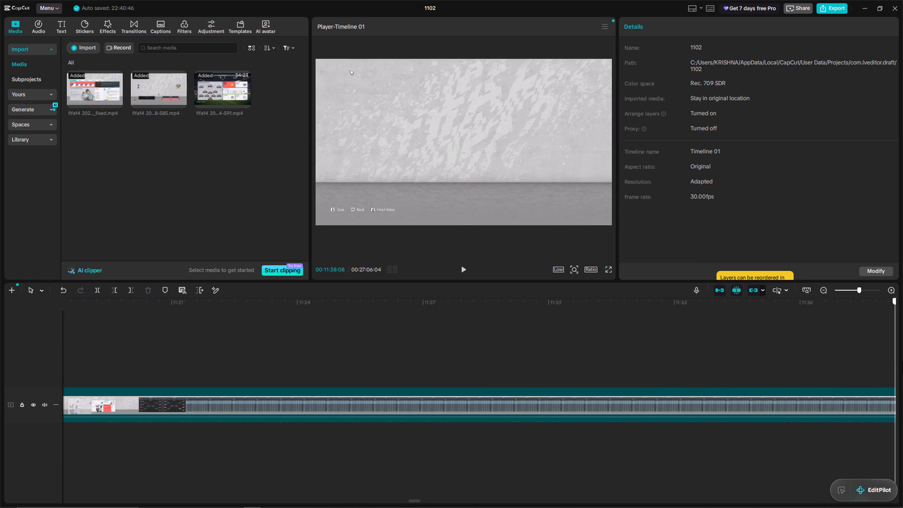
left_click_drag(902, 362, 902, 363)
left_click(852, 291)
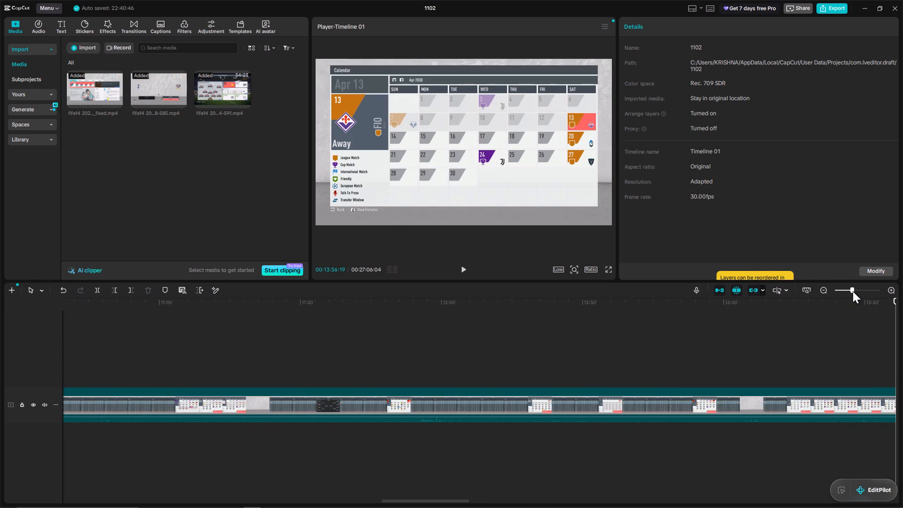
left_click(862, 352)
left_click_drag(862, 352, 863, 352)
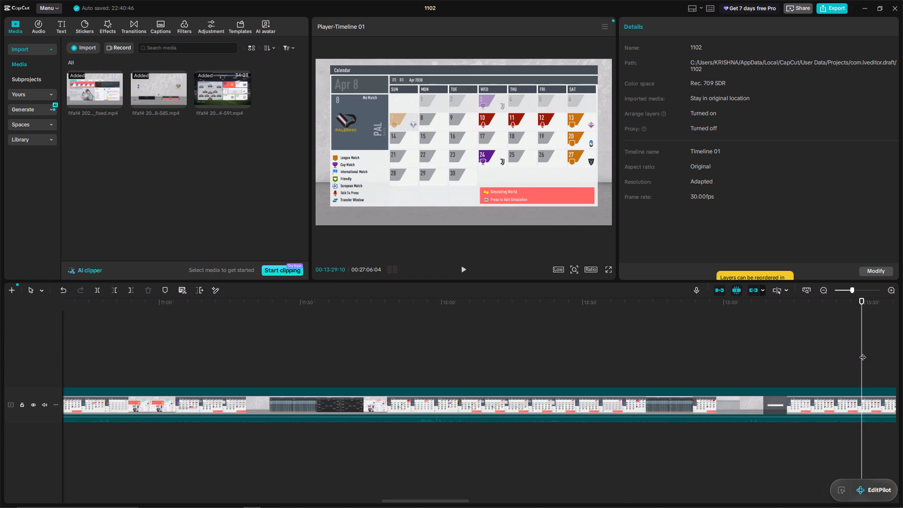
left_click_drag(863, 352, 287, 343)
key("space")
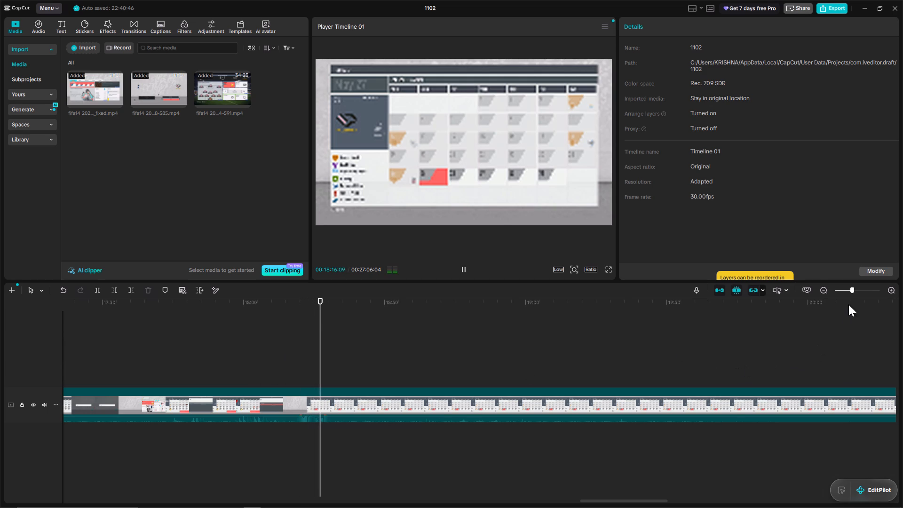
left_click(858, 289)
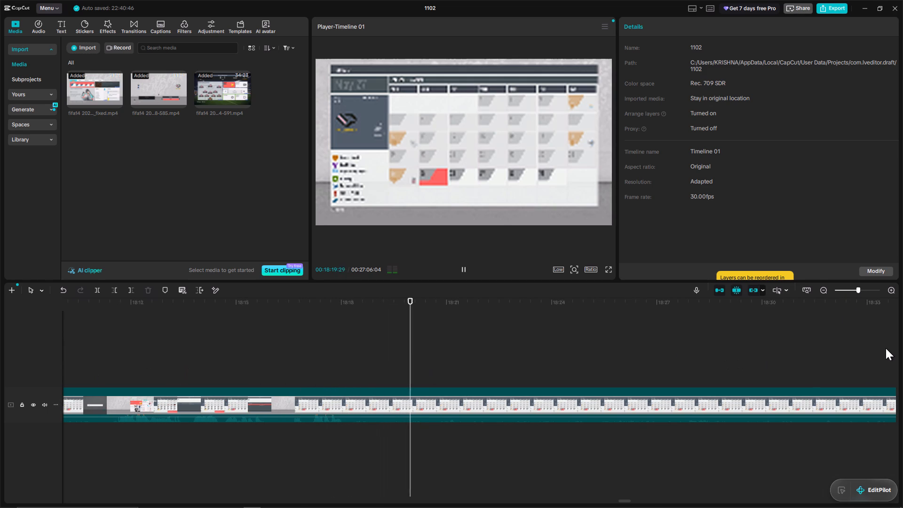
left_click(98, 356)
key("space")
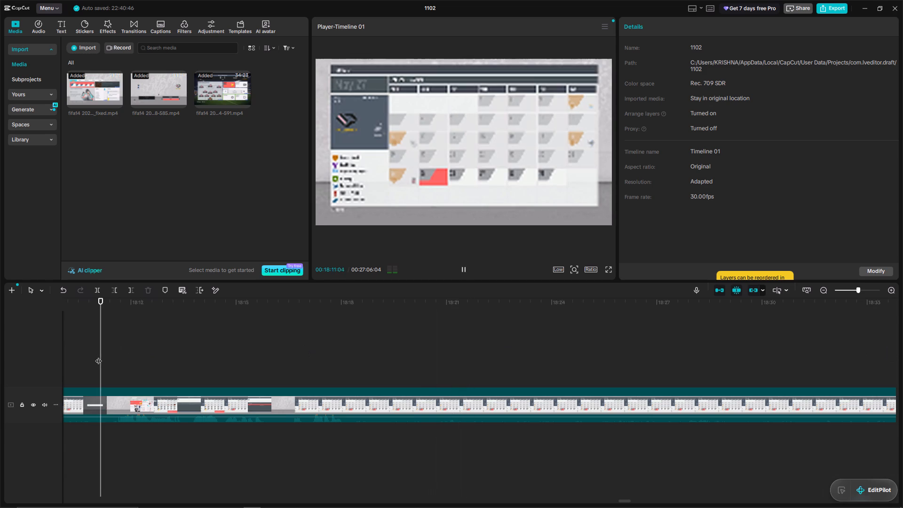
left_click(97, 356)
key("space")
key("space")
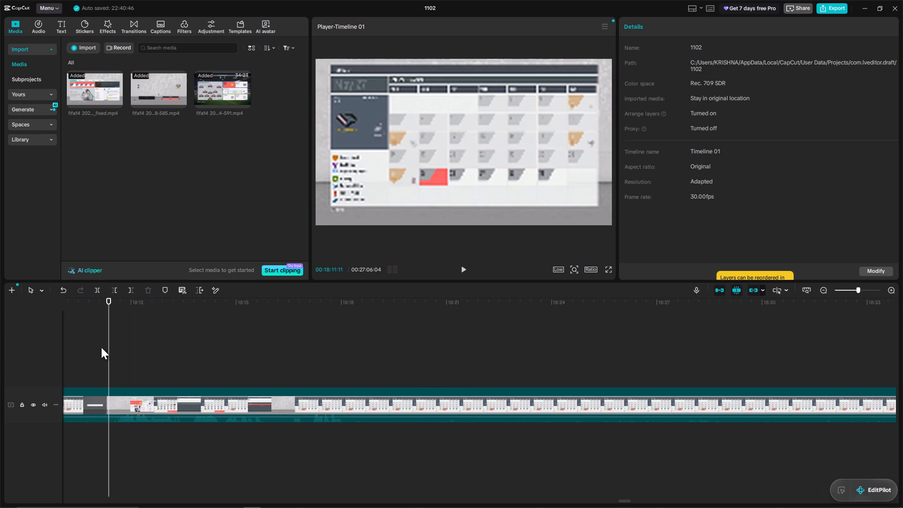
left_click(115, 288)
key("space")
key("space")
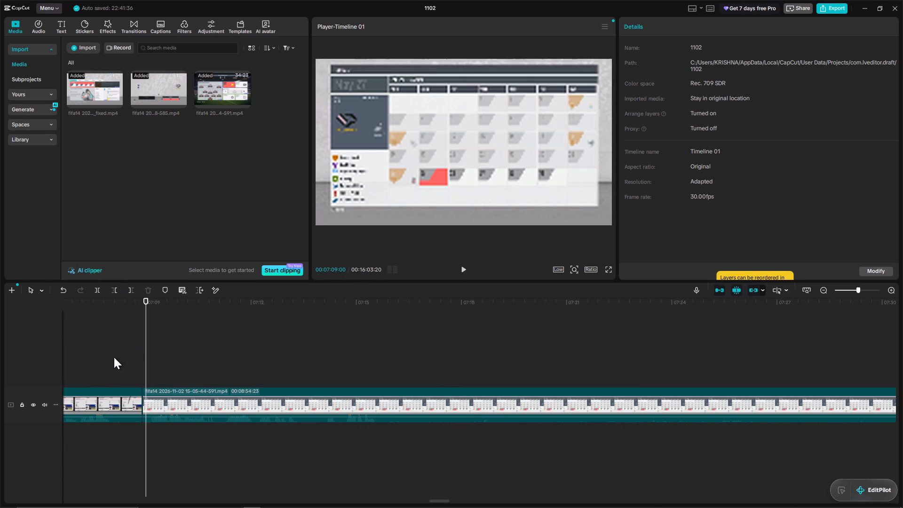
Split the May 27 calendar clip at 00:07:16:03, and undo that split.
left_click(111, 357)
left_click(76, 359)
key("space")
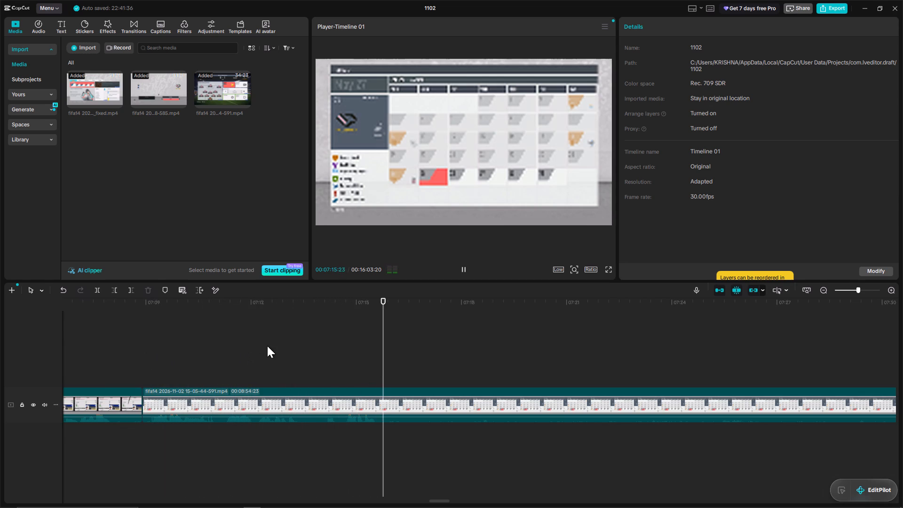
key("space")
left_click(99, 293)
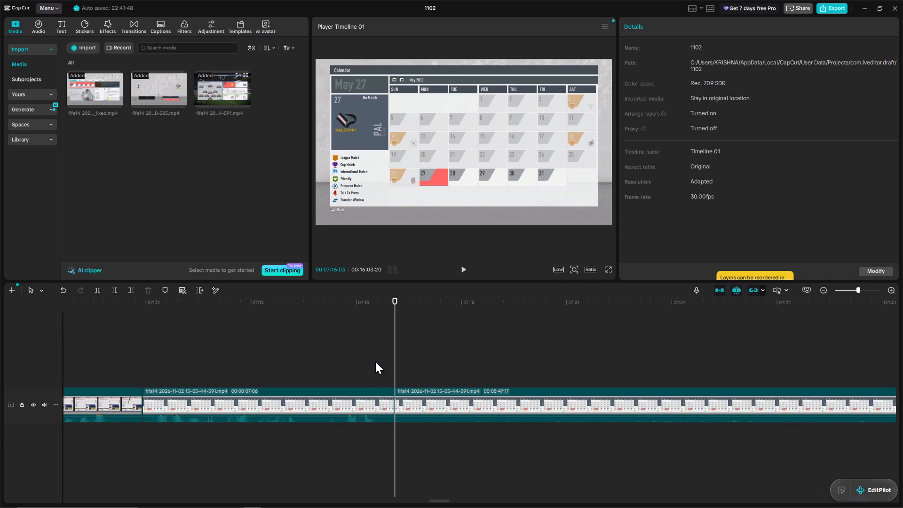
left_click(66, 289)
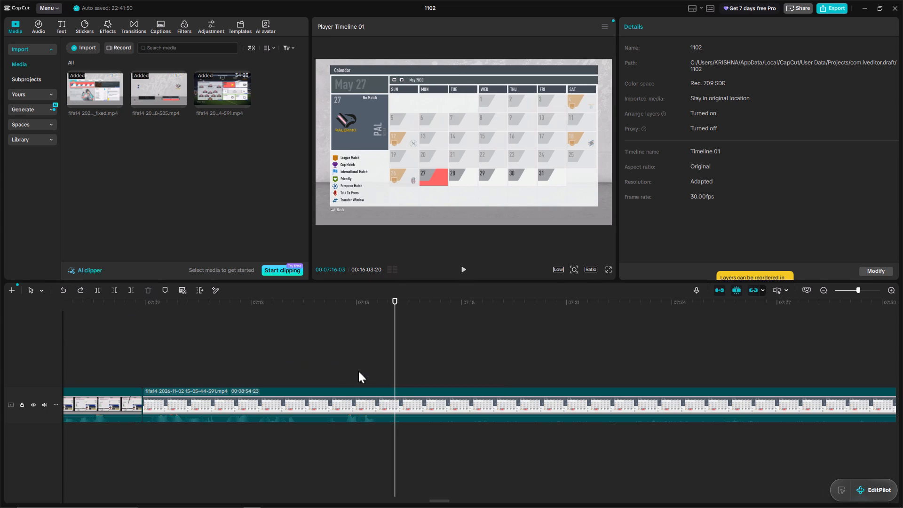
Split the May 27 calendar clip slightly earlier, at 00:07:15:21.
left_click(358, 371)
key("space")
key("space")
key("space")
key("space")
key("space")
key("space")
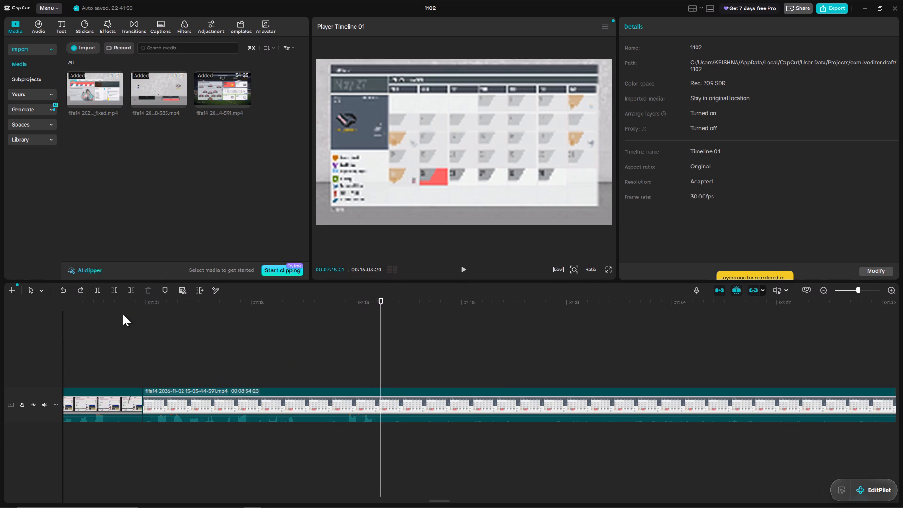
left_click(95, 287)
Skim the May 27 calendar footage up to about 00:11:34 for the next part to keep.
left_click(900, 365)
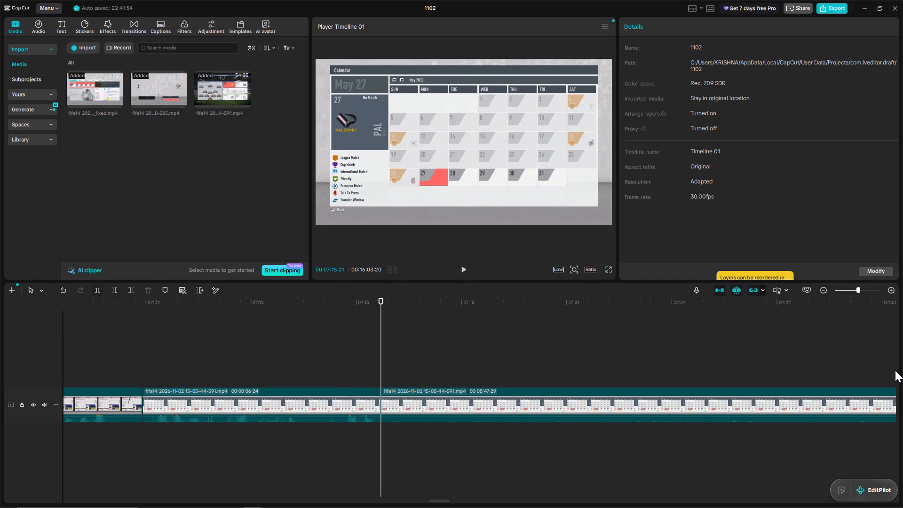
left_click(890, 370)
left_click_drag(890, 369, 902, 370)
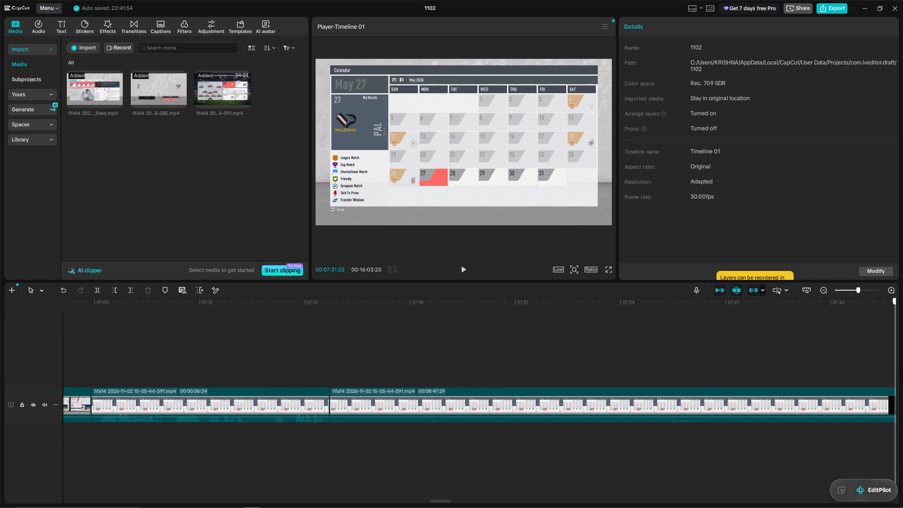
left_click_drag(902, 370, 902, 367)
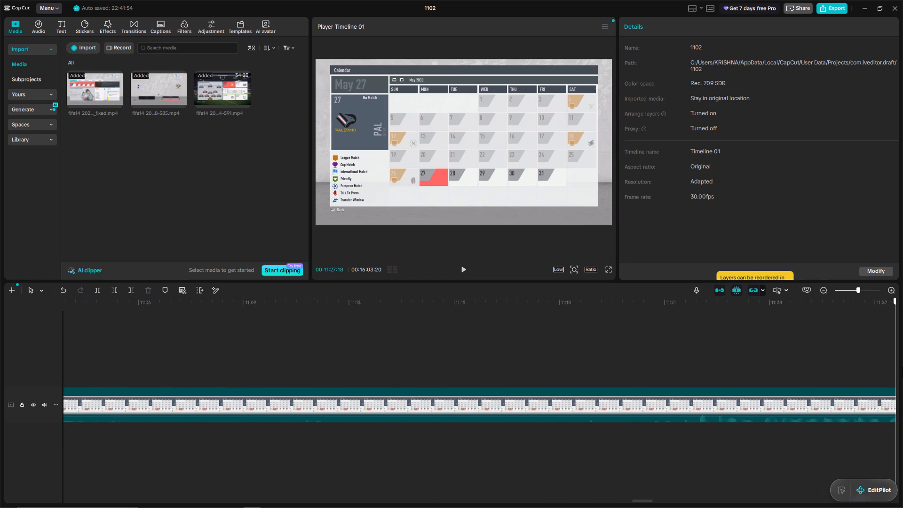
left_click_drag(902, 367, 250, 353)
key("space")
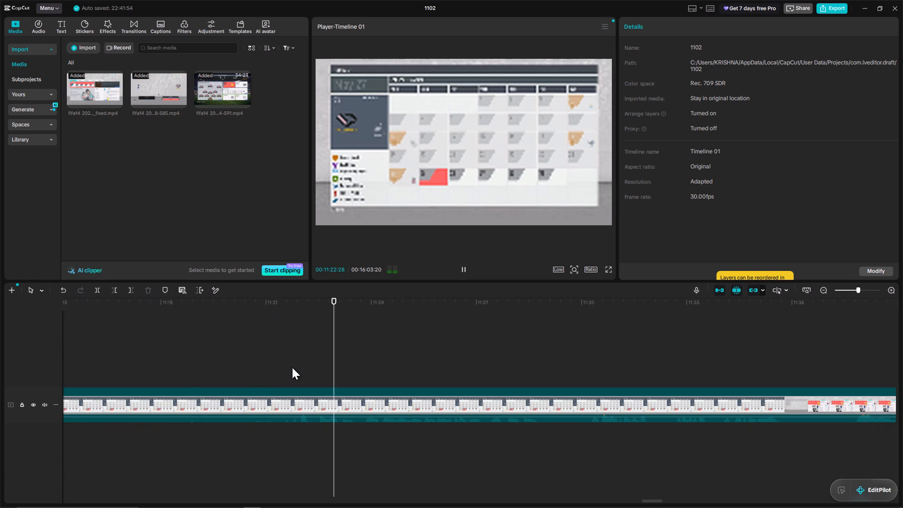
left_click(295, 368)
key("space")
key("space")
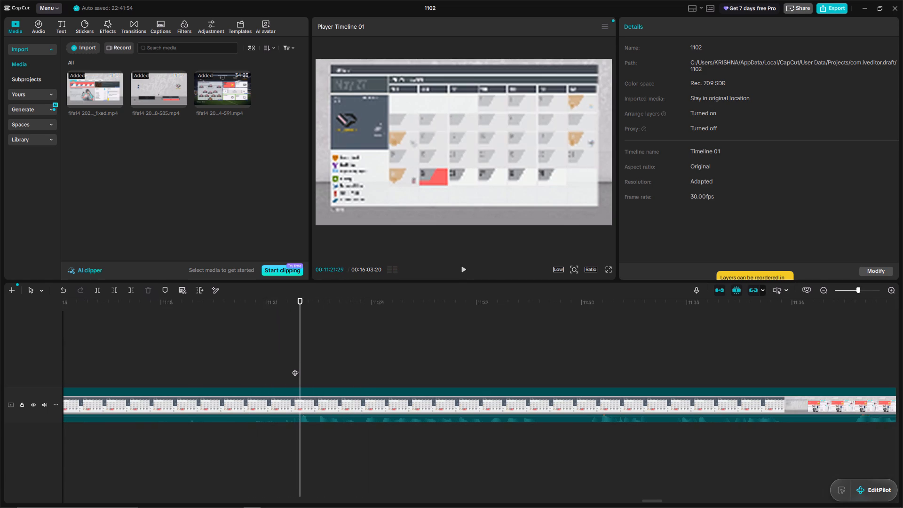
key("space")
left_click(528, 374)
key("space")
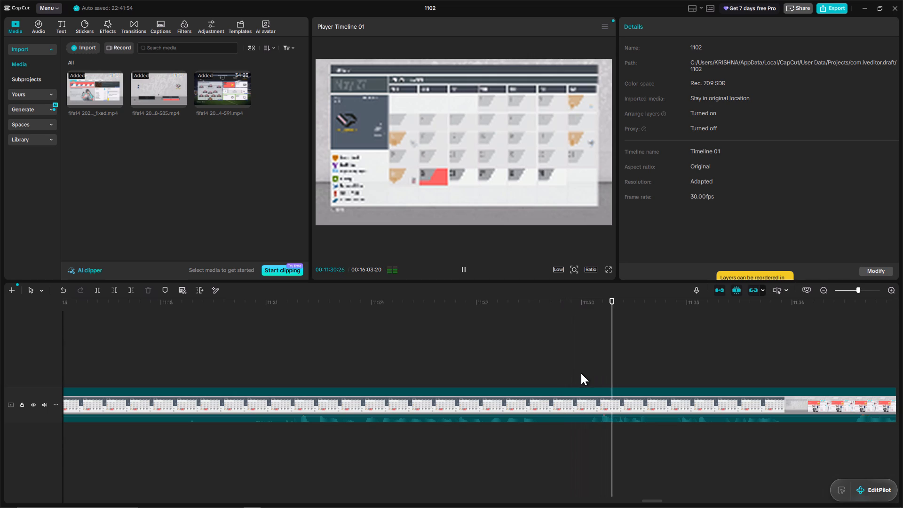
left_click(435, 365)
key("space")
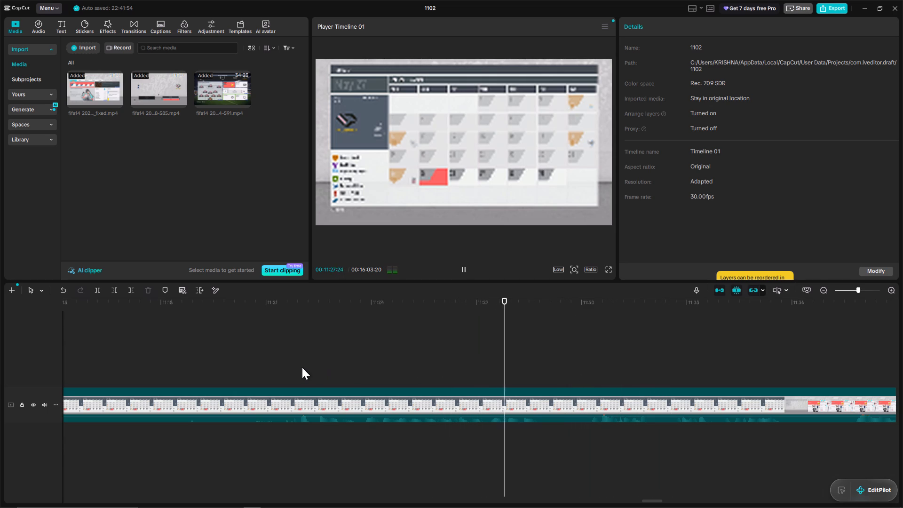
left_click(283, 367)
key("space")
left_click(582, 373)
key("space")
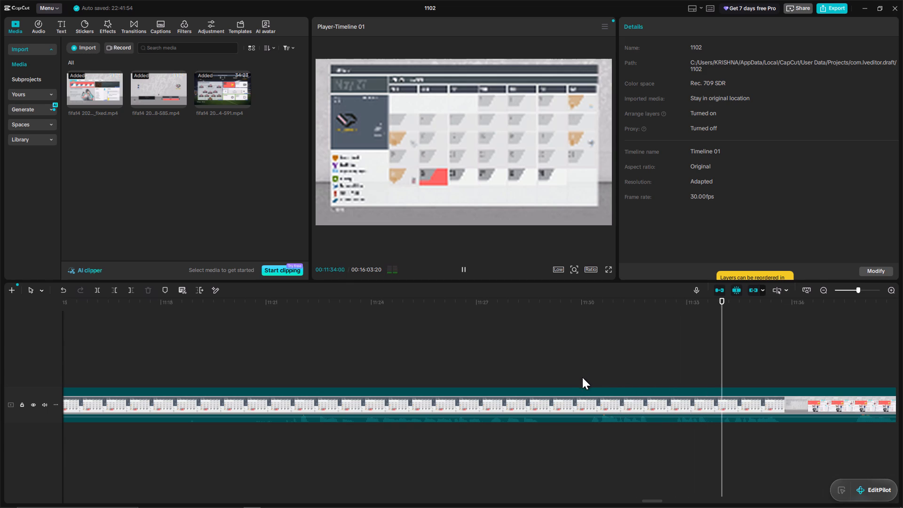
Delete the calendar footage from the split at 00:07:15:21 up to about 00:11:21:21.
left_click(257, 372)
key("space")
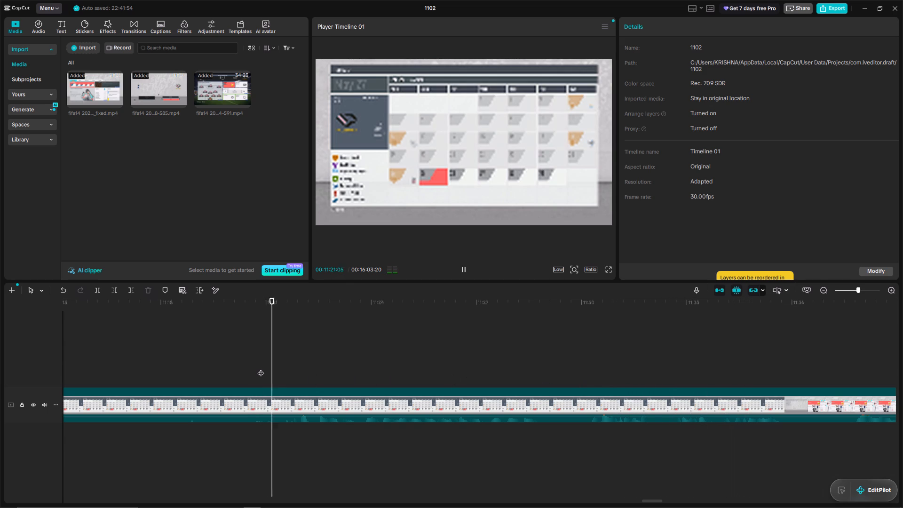
key("space")
key("space")
key("space")
key("space")
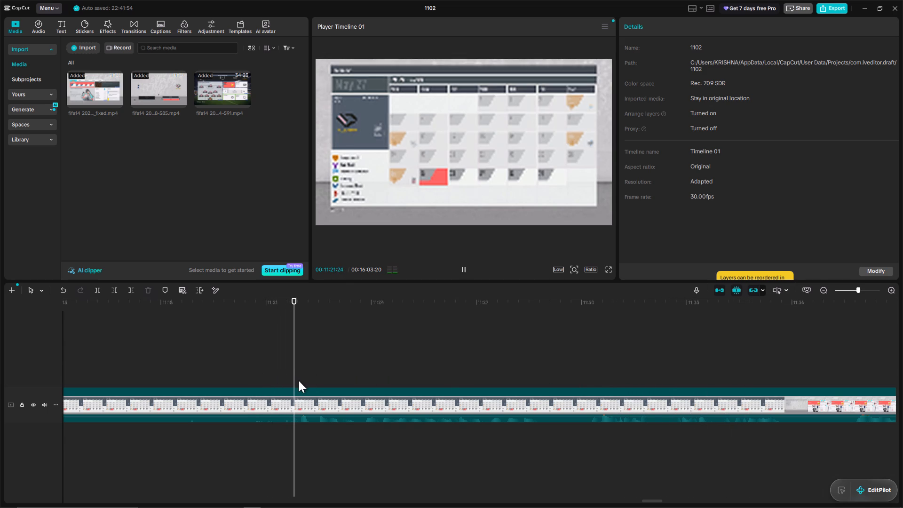
key("space")
left_click(295, 383)
left_click(299, 384)
key("space")
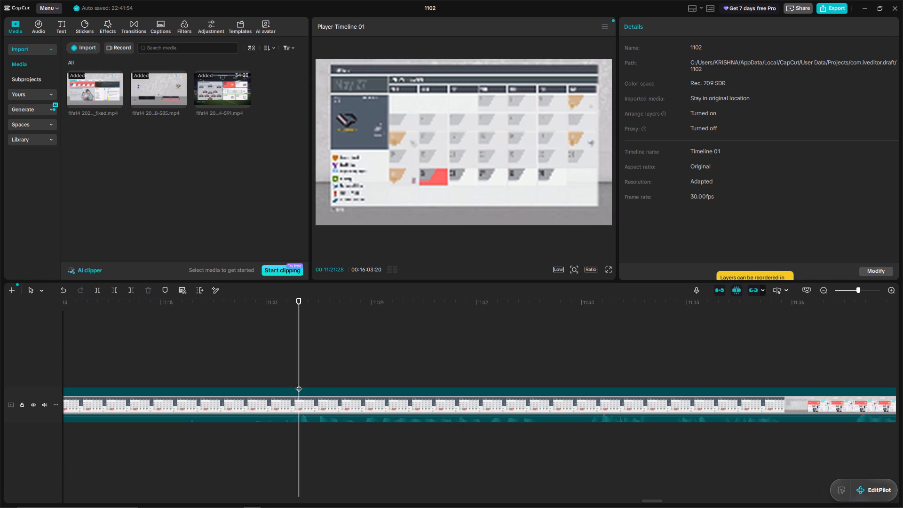
left_click(284, 383)
key("space")
key("space")
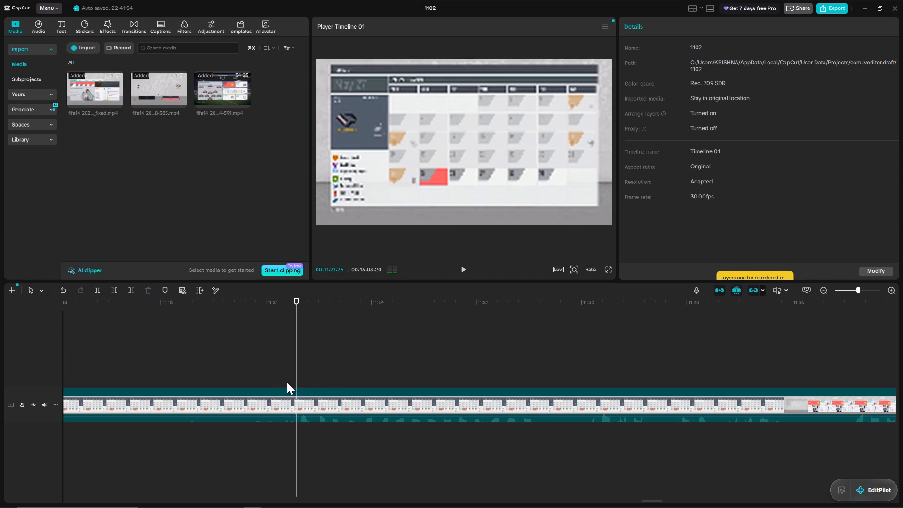
left_click(291, 383)
key("space")
key("space")
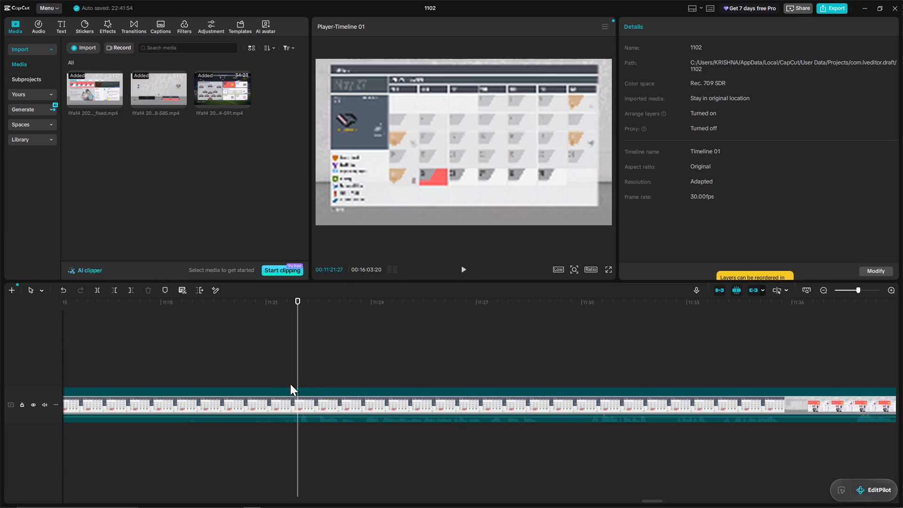
left_click(290, 384)
left_click(113, 290)
Cut out the short stretch of calendar footage from 00:07:22:27 to about 00:07:24.
key("space")
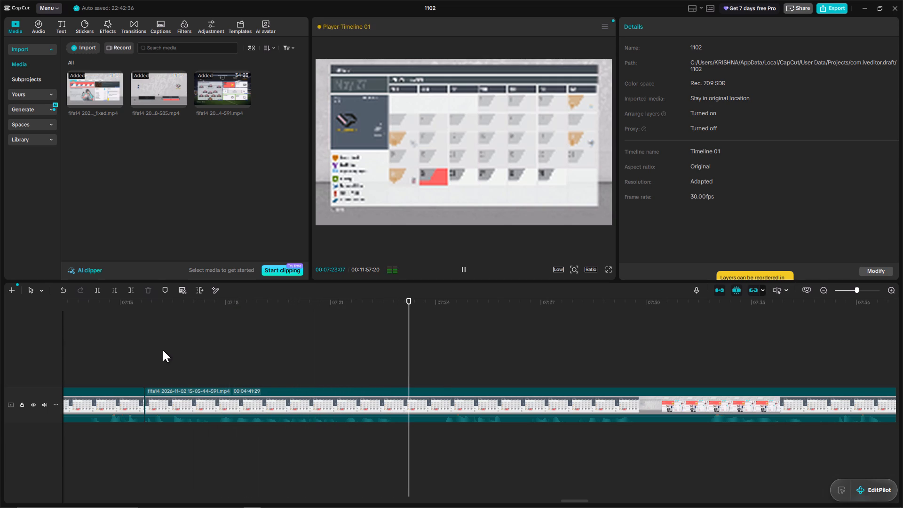
left_click(392, 372)
key("space")
key("space")
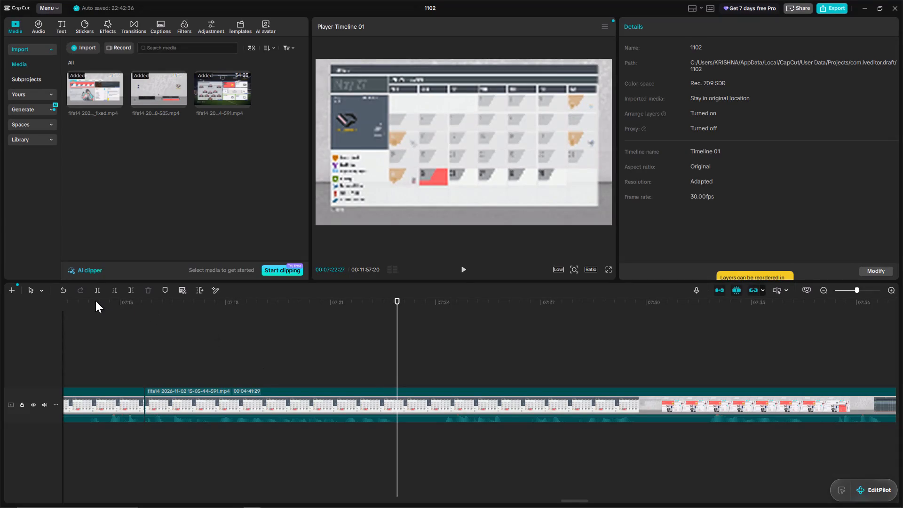
left_click(100, 290)
key("space")
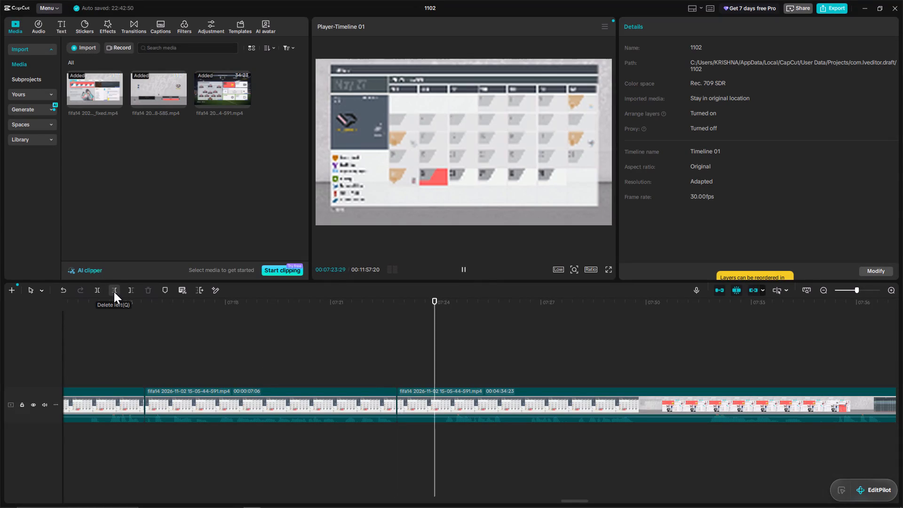
key("space")
left_click(114, 292)
Cut out the Serie A league table footage from about 00:08:00:10 to about 00:08:02.
key("space")
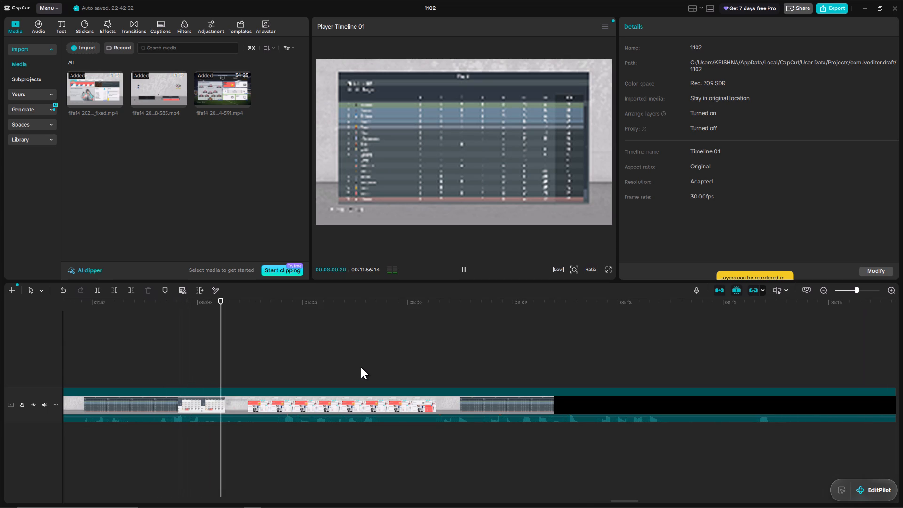
left_click(158, 380)
left_click(109, 365)
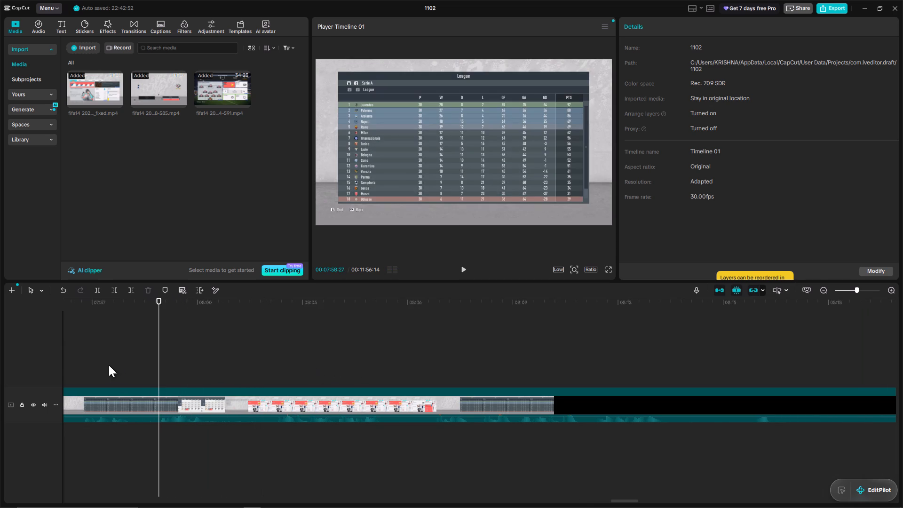
key("space")
key("space")
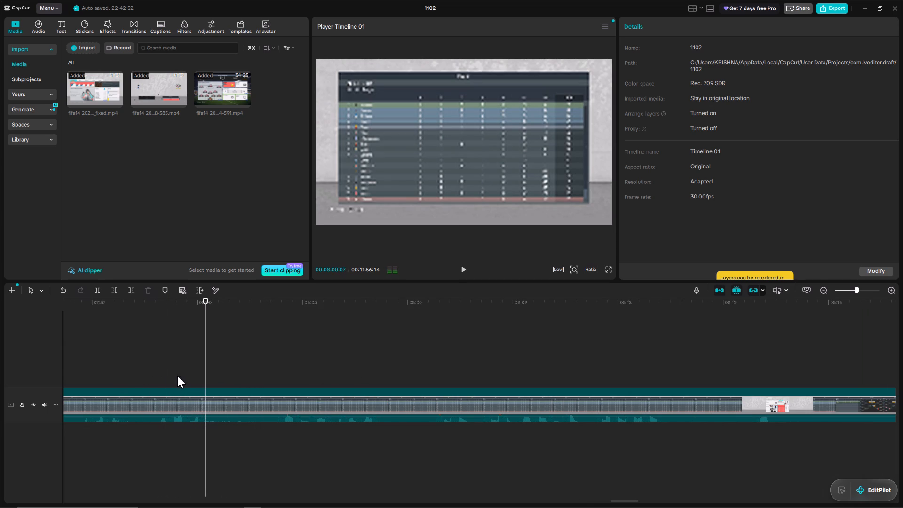
key("space")
key("space")
left_click(95, 292)
left_click(266, 374)
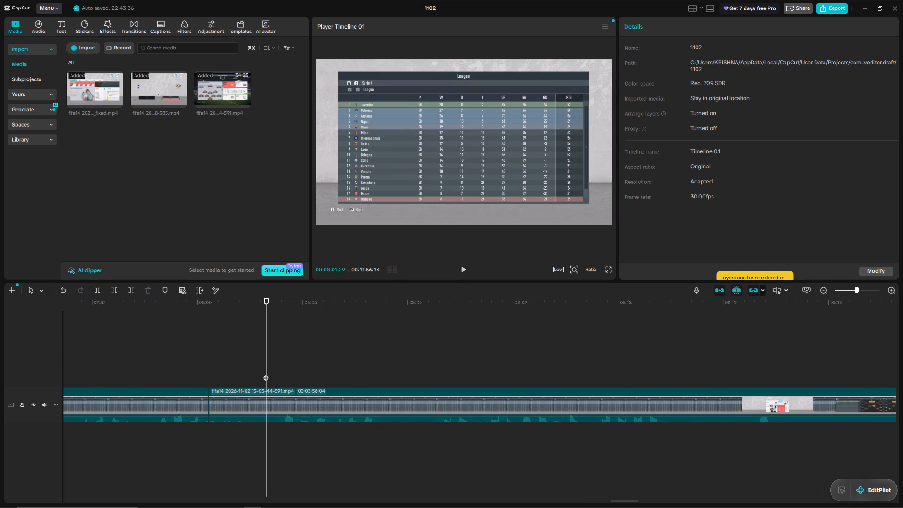
key("space")
key("space")
left_click(113, 289)
key("space")
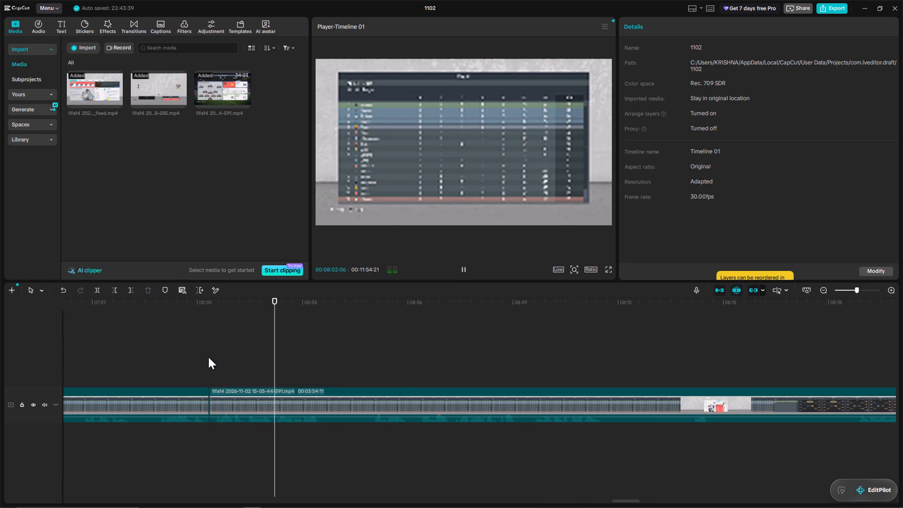
Cut out the Serie A league table footage from 00:08:03:16 to about 00:08:04:26.
key("space")
key("space")
key("space")
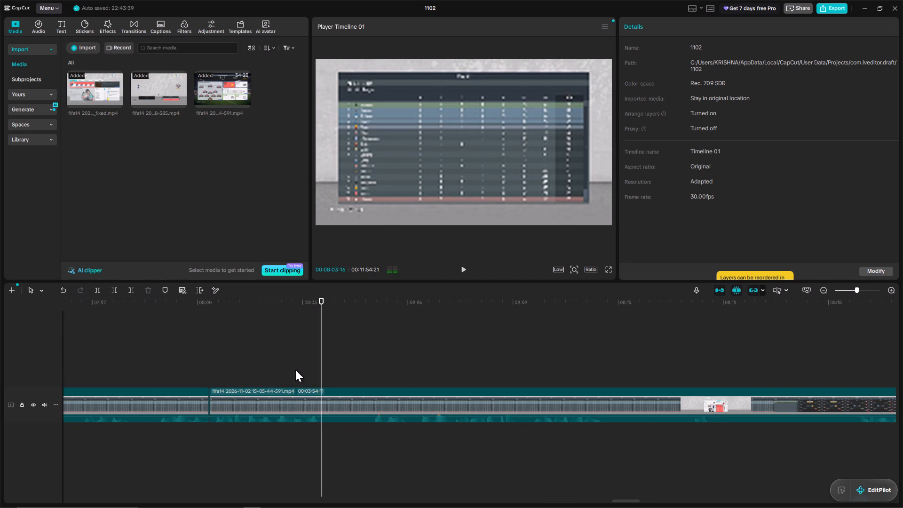
left_click(96, 284)
left_click(102, 292)
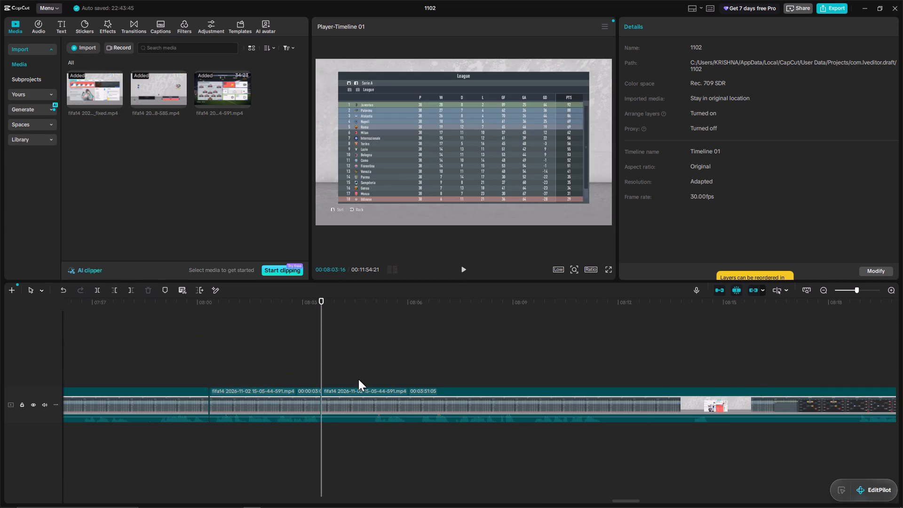
left_click(358, 380)
left_click(364, 379)
key("space")
key("space")
key("space")
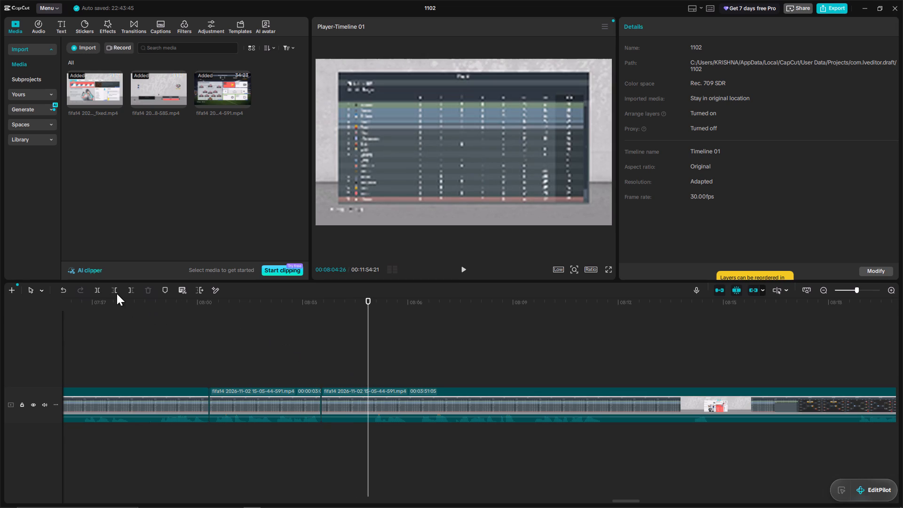
left_click(110, 287)
Cut out the footage from about 00:08:10:11 in the league table to 00:08:17:09 in the UEFA CL knockout bracket.
key("space")
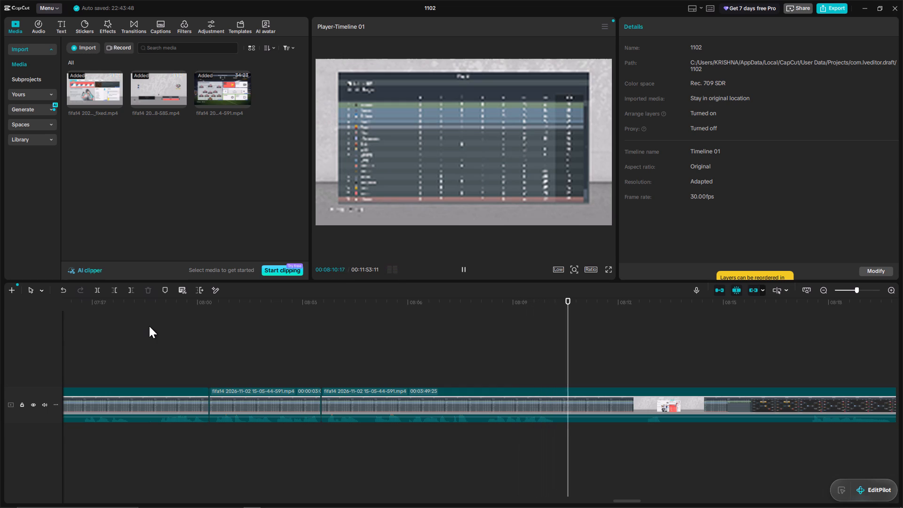
left_click(534, 356)
left_click(533, 357)
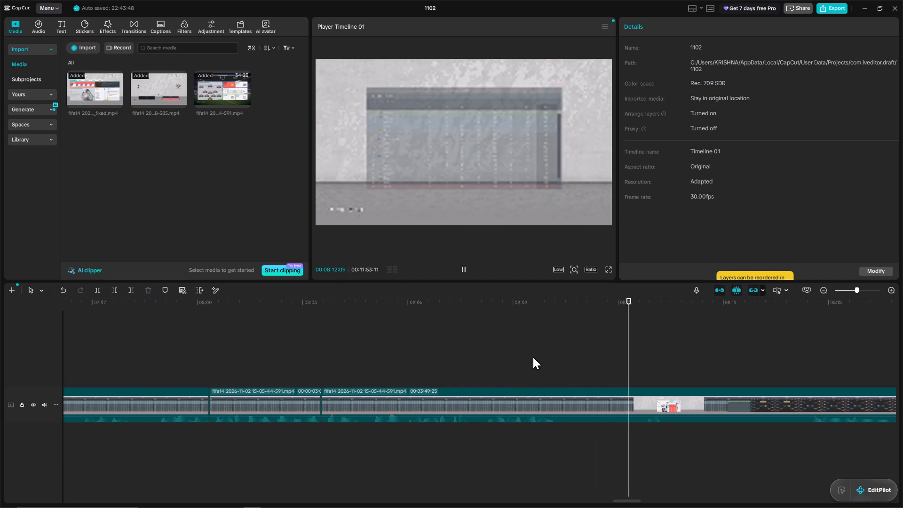
key("space")
key("space")
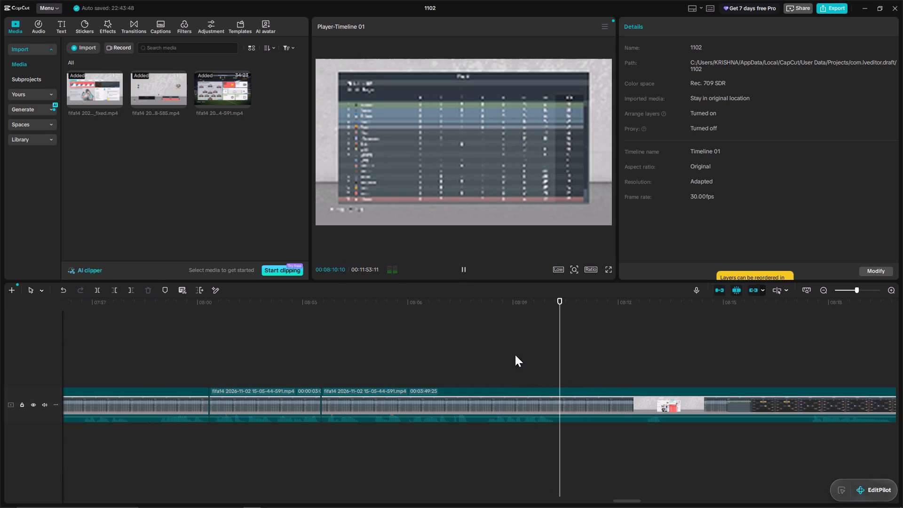
left_click(99, 290)
left_click(644, 375)
key("space")
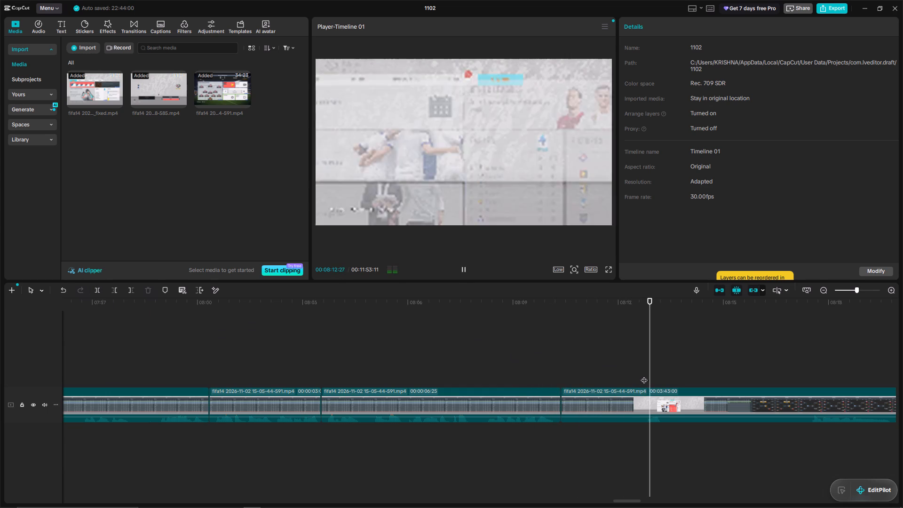
left_click(805, 381)
key("space")
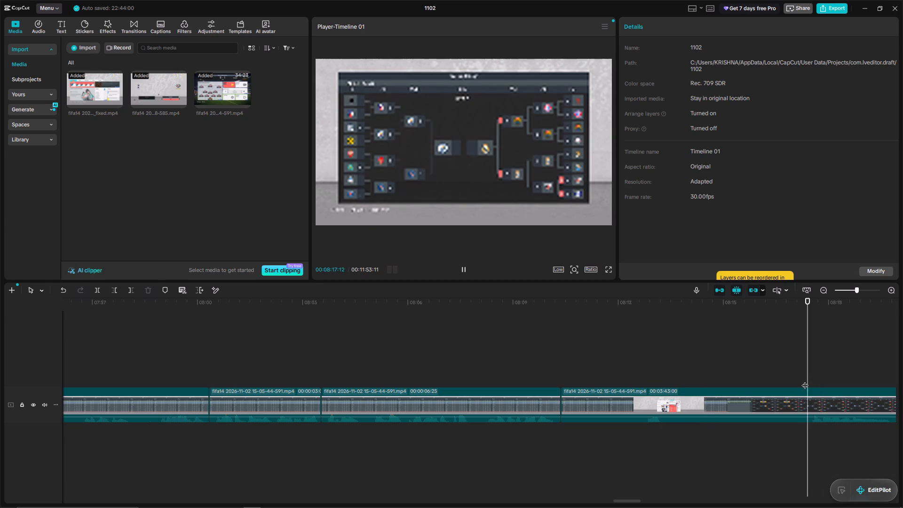
left_click(800, 378)
key("space")
key("space")
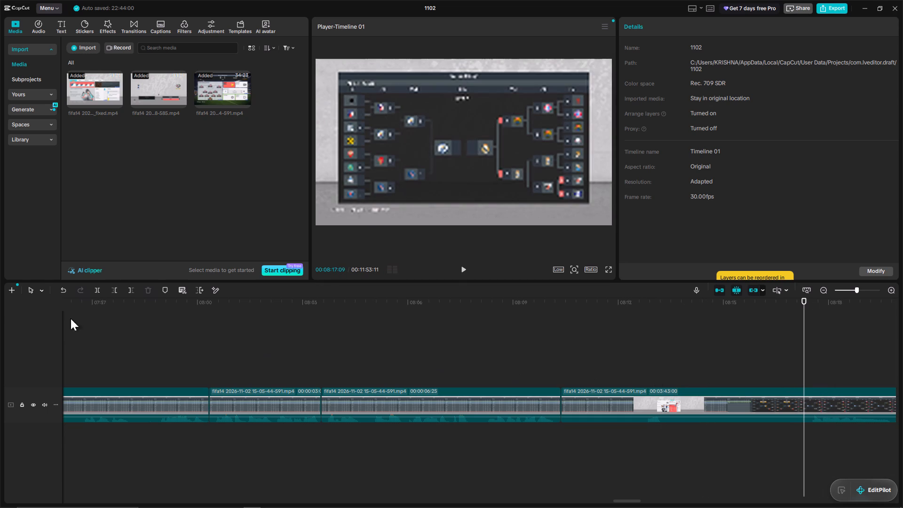
left_click(118, 287)
Split the clip at 00:08:12:28 in the UEFA CL knockout bracket footage.
key("space")
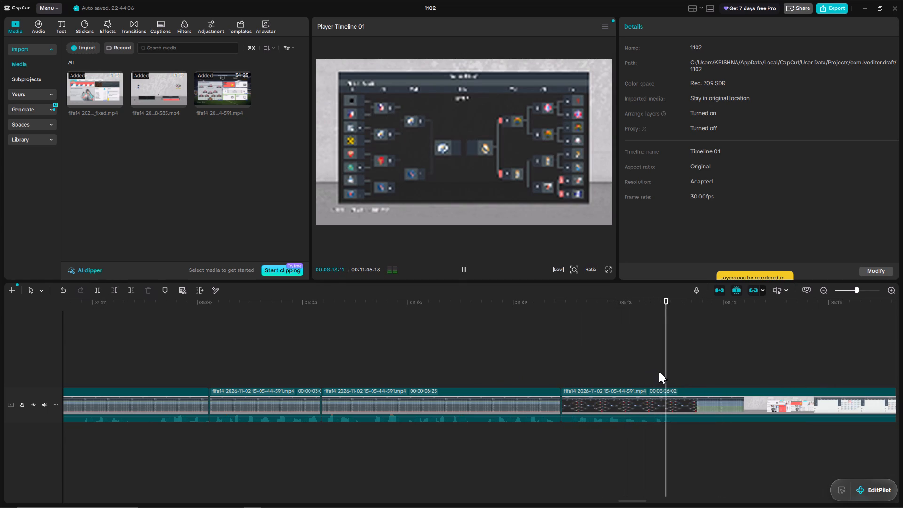
left_click(671, 375)
left_click(646, 379)
key("space")
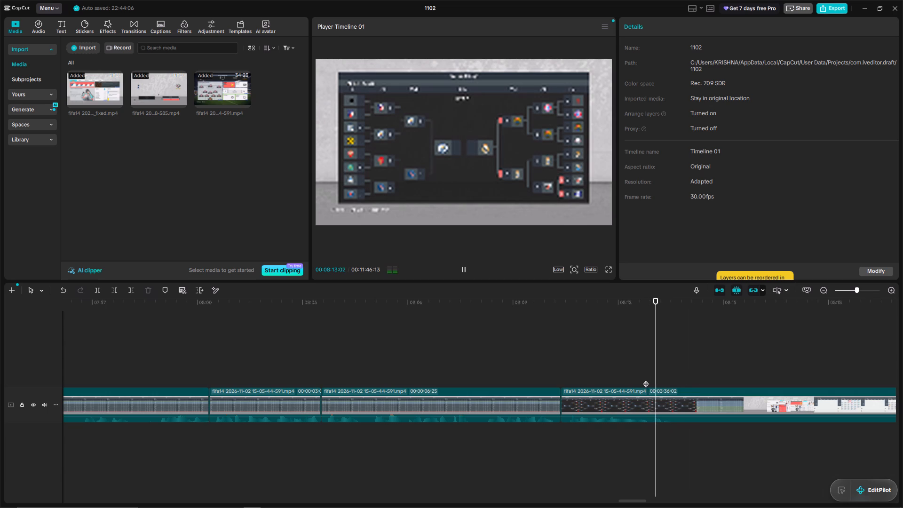
key("space")
left_click(627, 382)
key("space")
key("space")
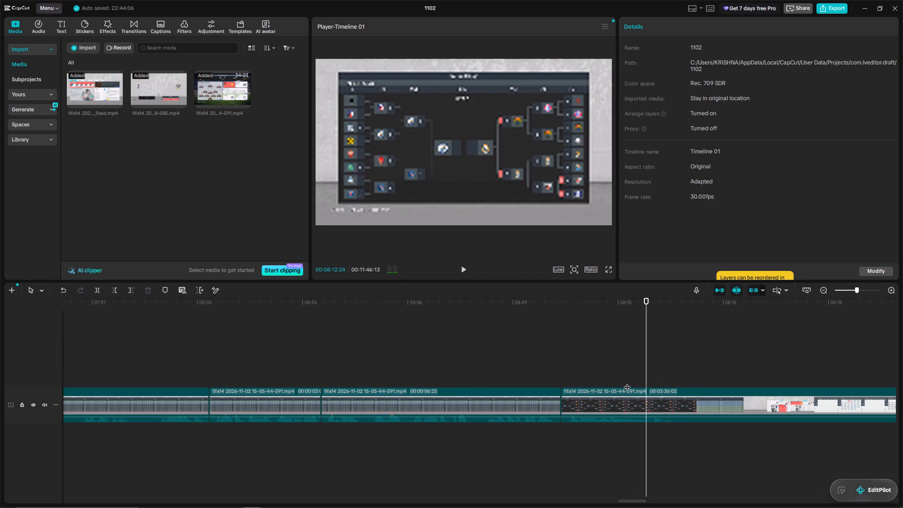
key("space")
key("space")
key("space")
key("space")
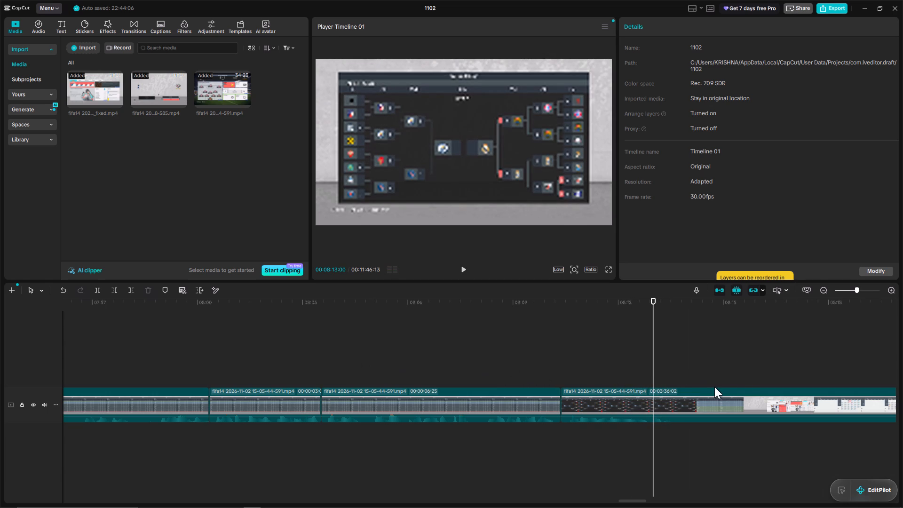
left_click(650, 370)
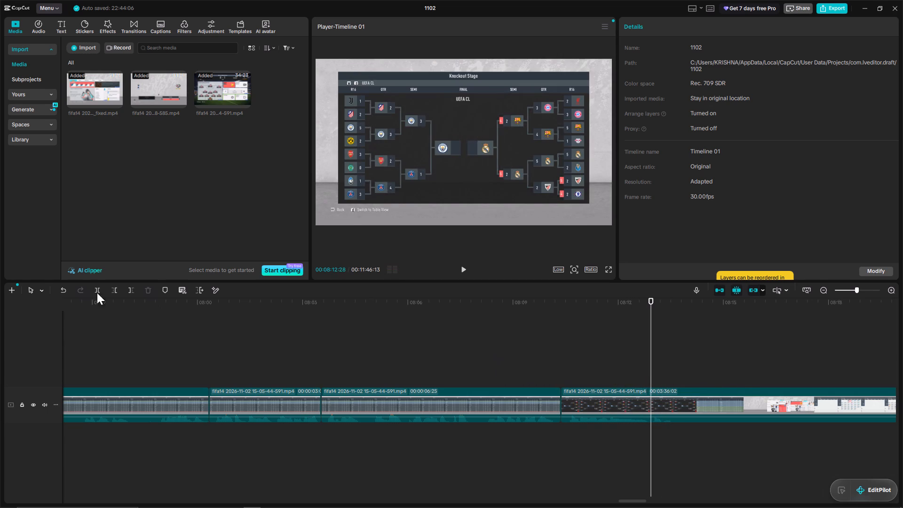
left_click(95, 287)
Delete the footage from the split at 00:08:12:28 up to 00:08:20:24 in the calendar view.
left_click(891, 368)
key("space")
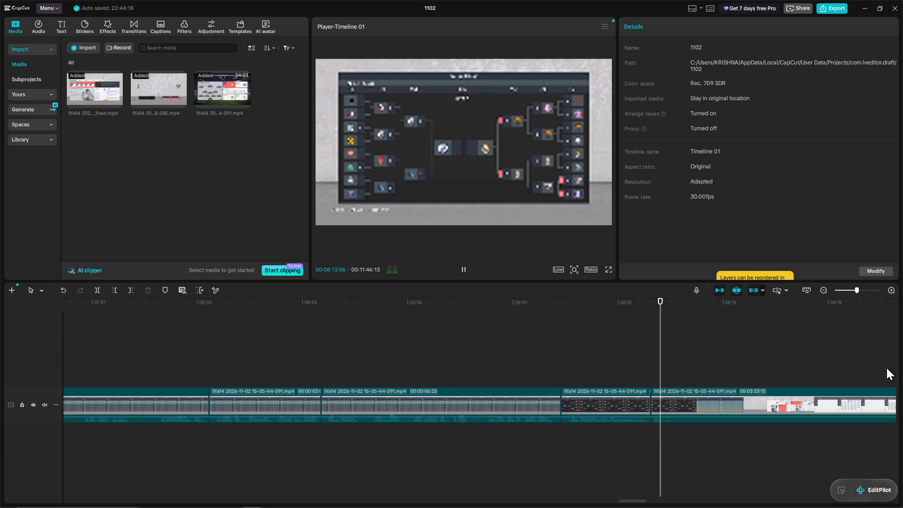
left_click(887, 368)
key("space")
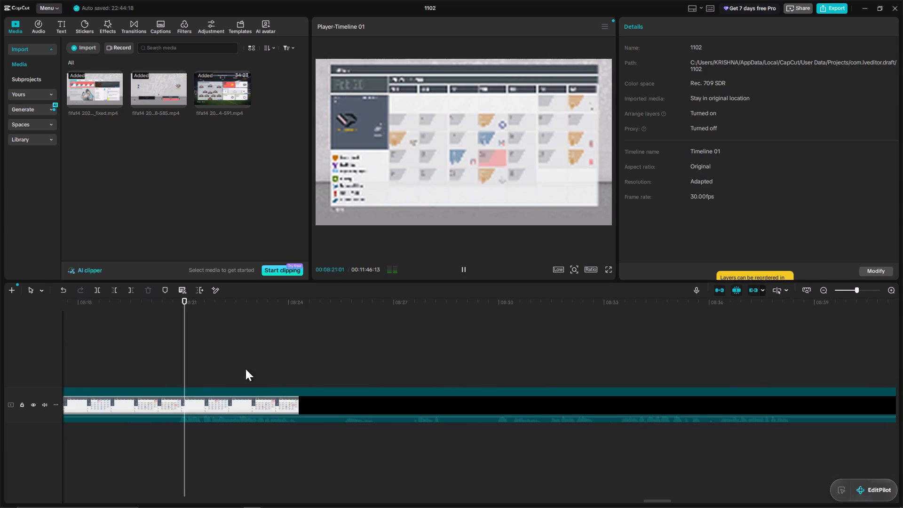
left_click(159, 377)
key("space")
key("space")
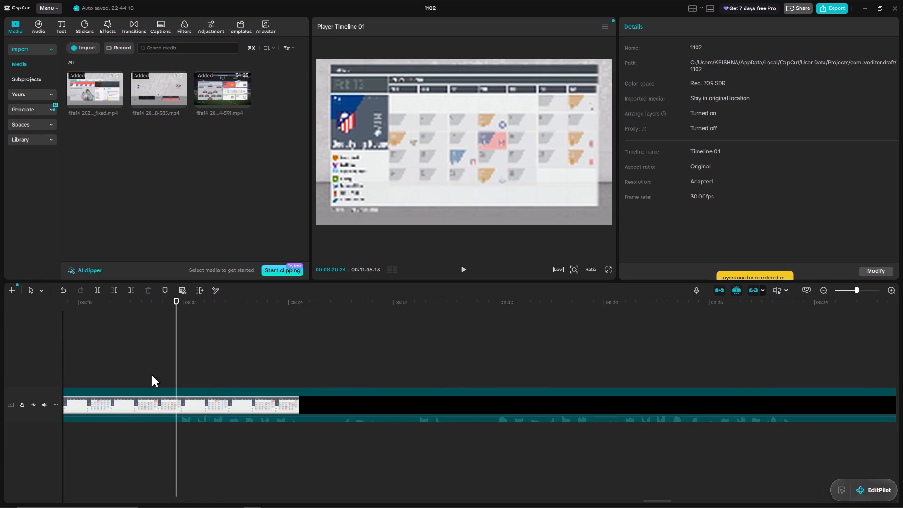
left_click(114, 290)
Cut out the Season menu footage from 00:08:16:13 to about 00:08:19, just before the league table opens.
key("space")
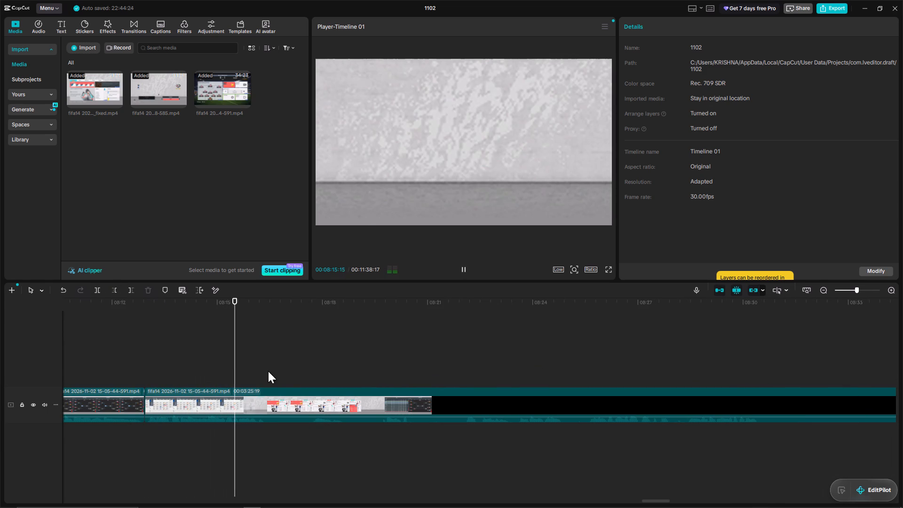
key("space")
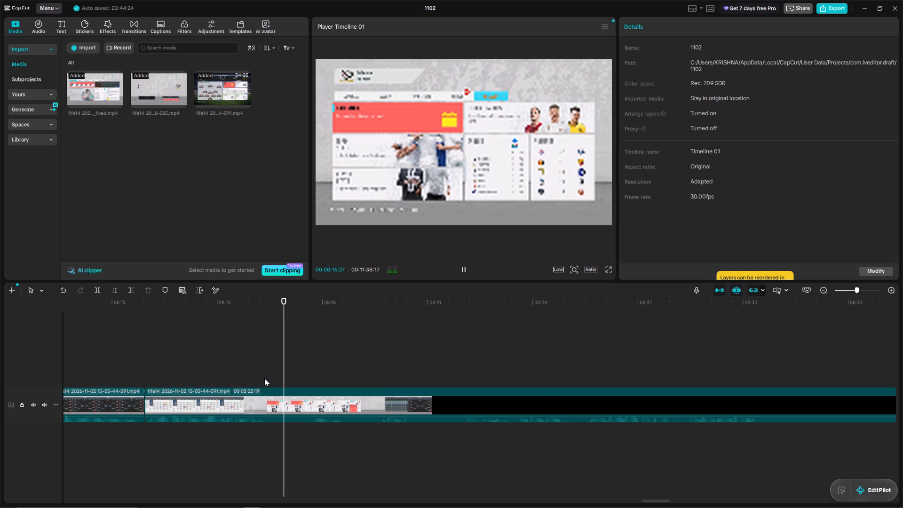
left_click(264, 376)
key("space")
key("space")
key("space")
key("space")
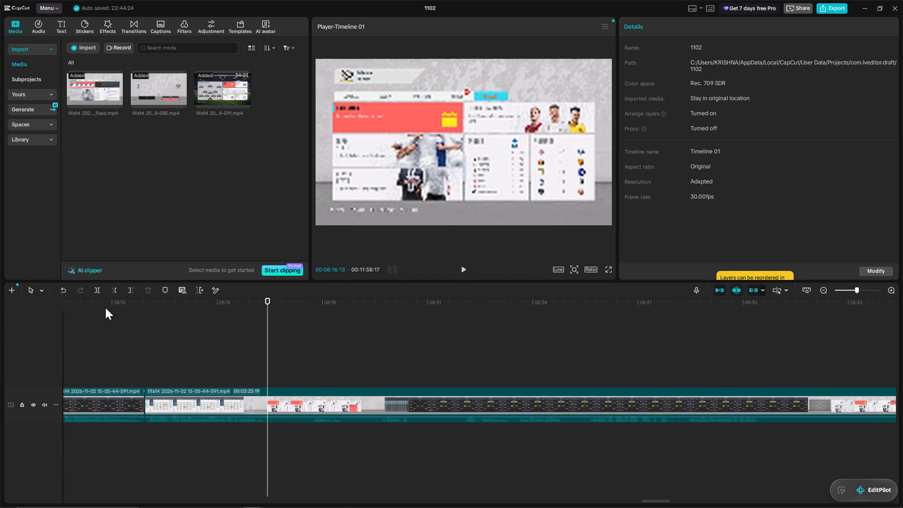
left_click(99, 293)
left_click(367, 376)
left_click_drag(295, 377, 301, 377)
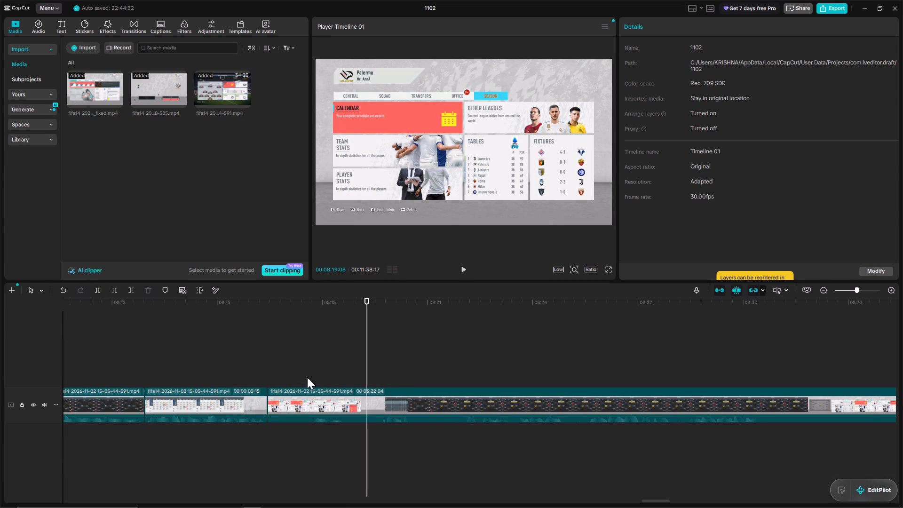
key("space")
left_click(377, 381)
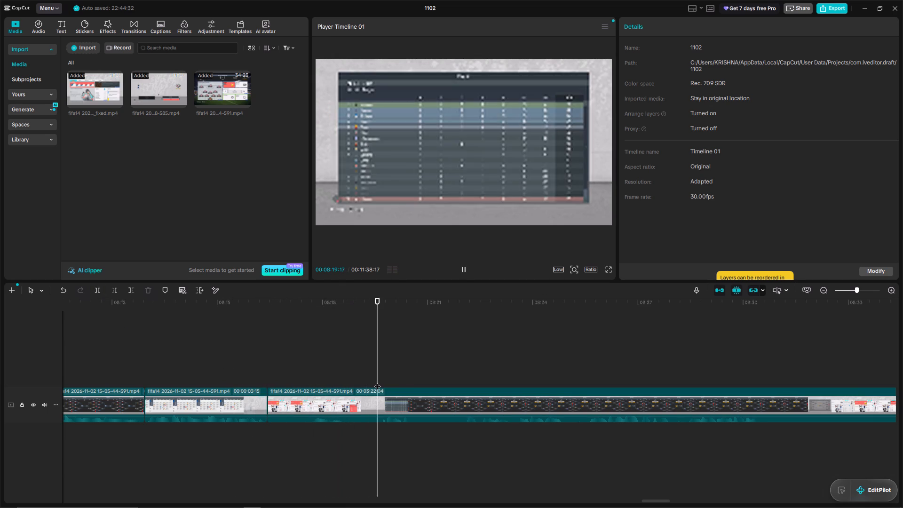
key("space")
left_click(372, 378)
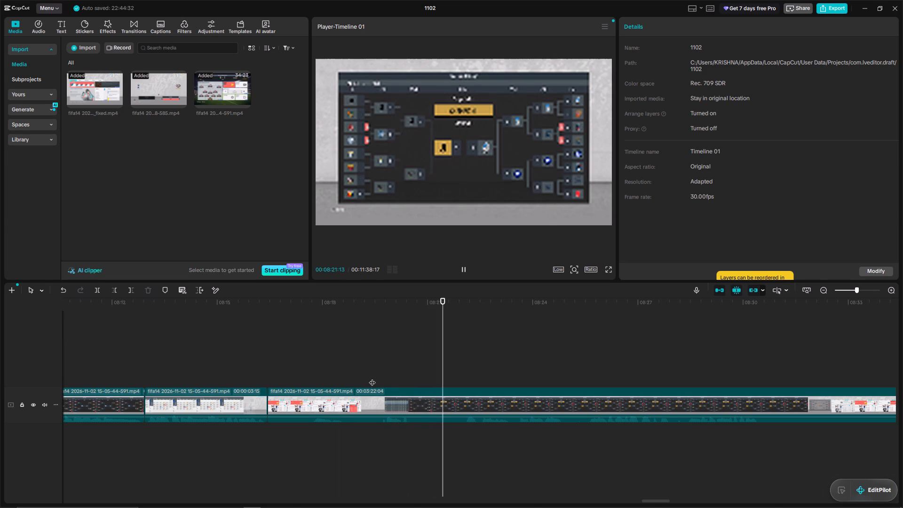
left_click(117, 287)
Split the clip at 00:08:27:17 near the end of the Coppa Italia knockout bracket footage.
key("space")
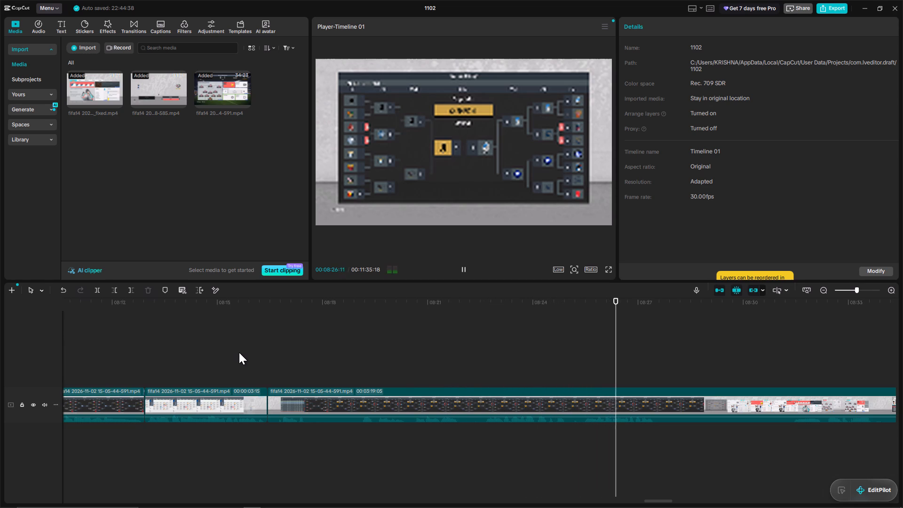
left_click(466, 267)
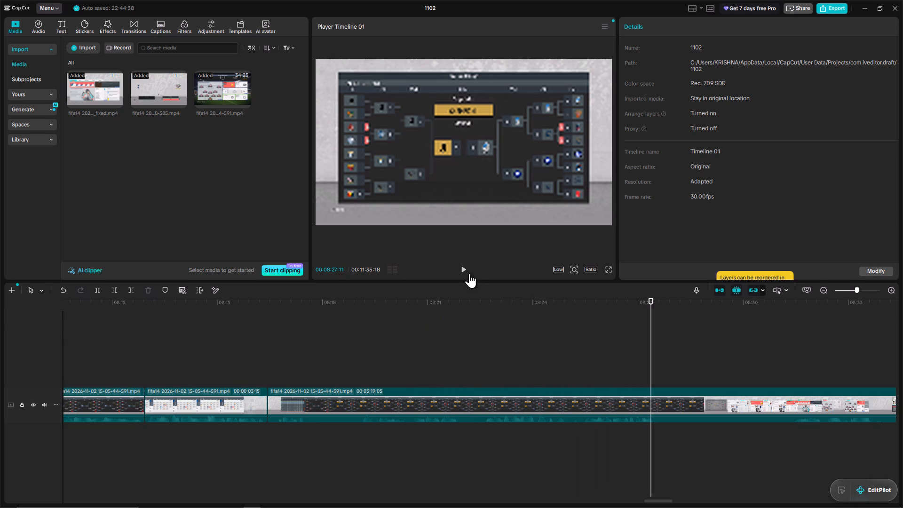
left_click(463, 269)
left_click(463, 269)
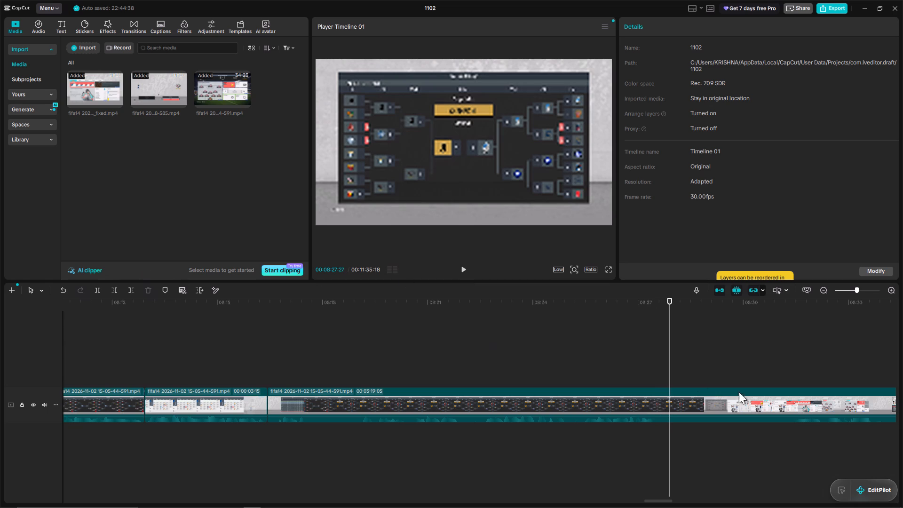
left_click(658, 372)
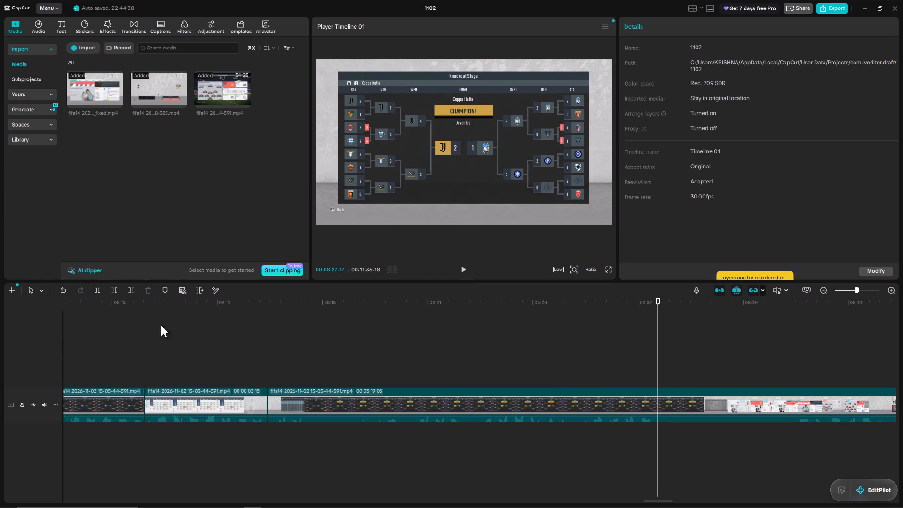
left_click(97, 288)
Delete the footage from the split at 00:08:27:17 up to 00:08:32:09, where the Squad menu opens.
left_click(787, 373)
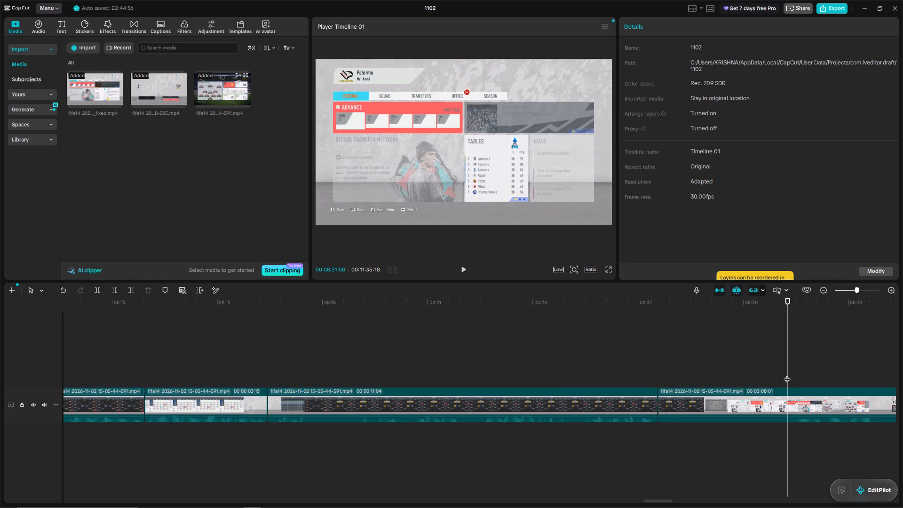
key("space")
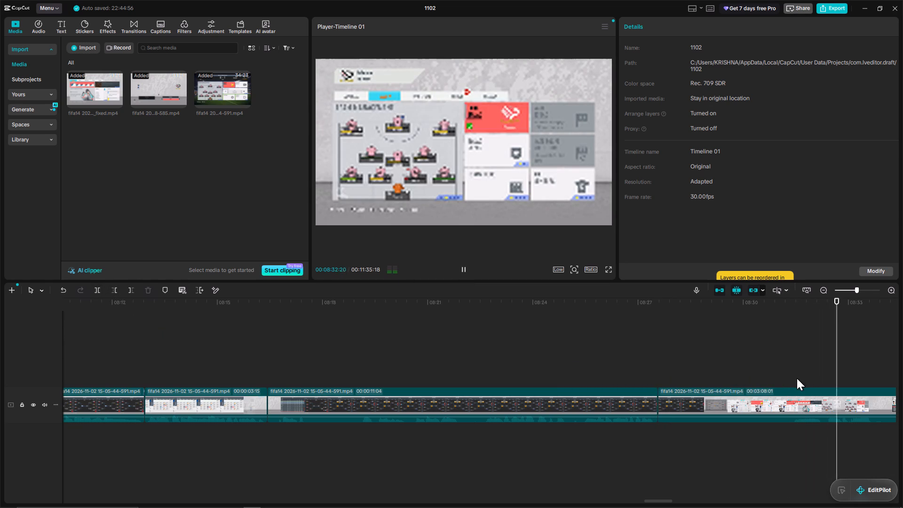
key("space")
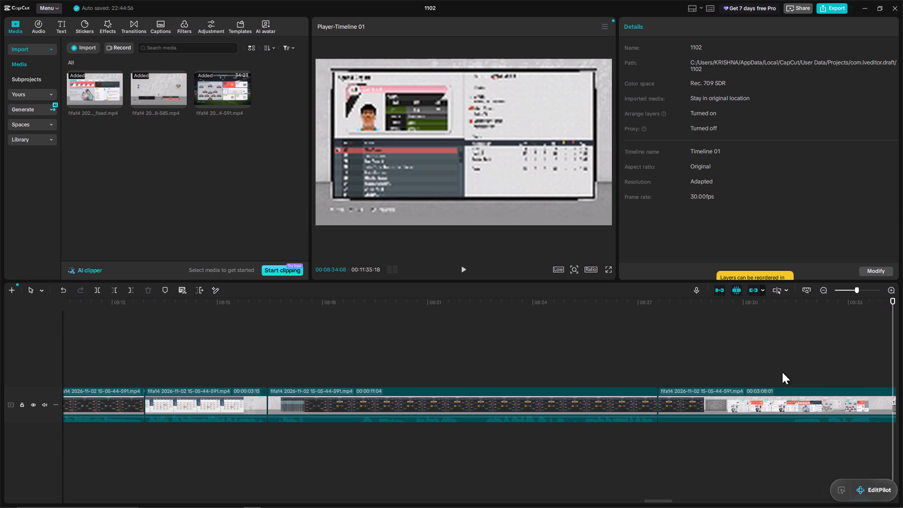
left_click(782, 372)
key("space")
key("space")
key("space")
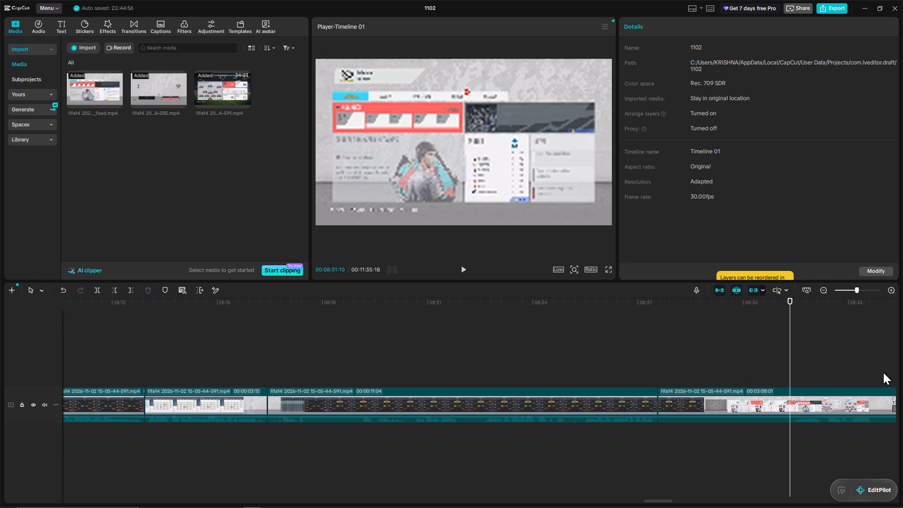
key("space")
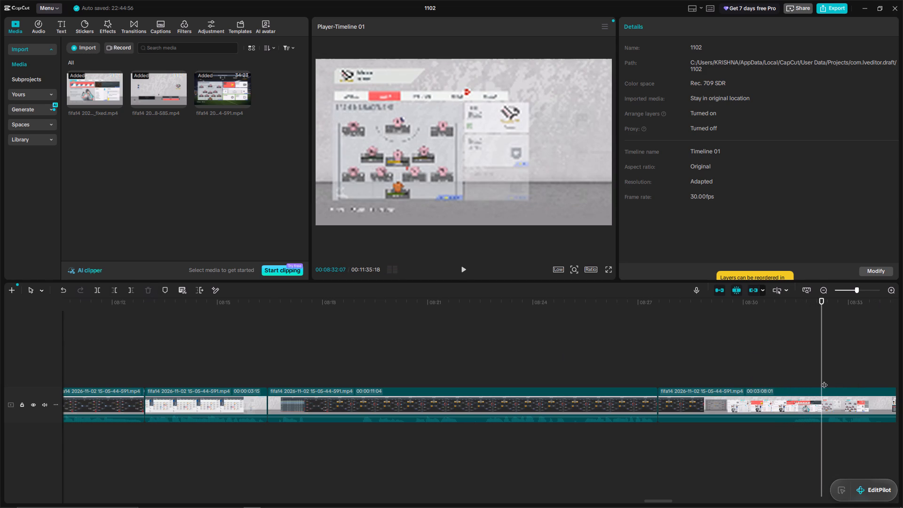
left_click(824, 380)
key("space")
left_click(824, 379)
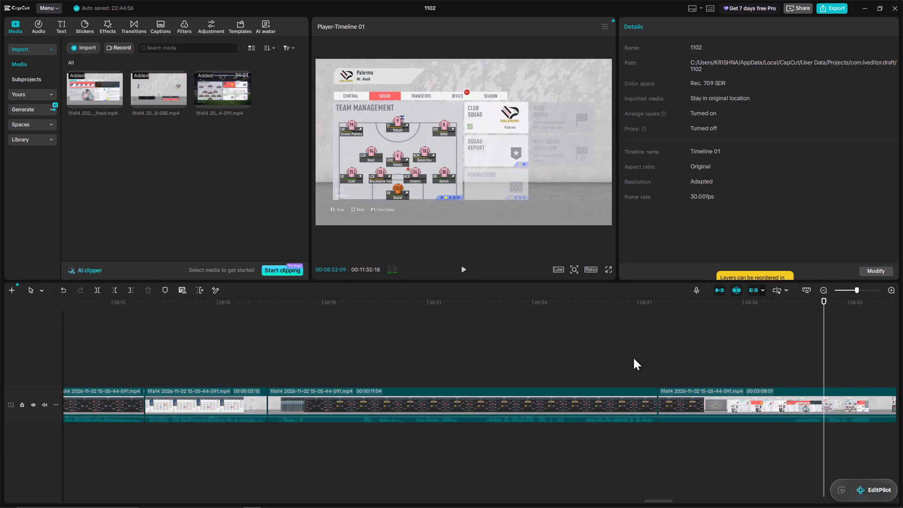
left_click(114, 290)
Cut out the transition footage from 00:08:29:06 to 00:08:30:22, between the Squad menu and the opened Squad Report.
key("space")
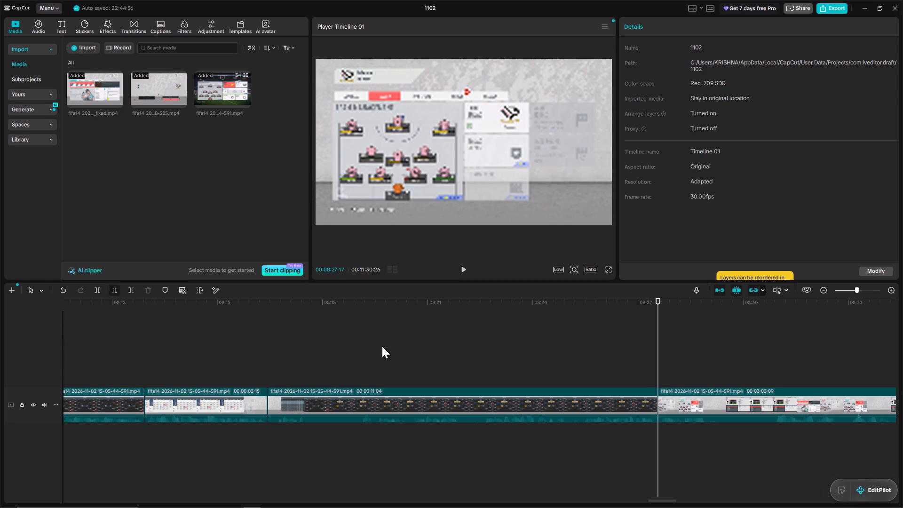
key("space")
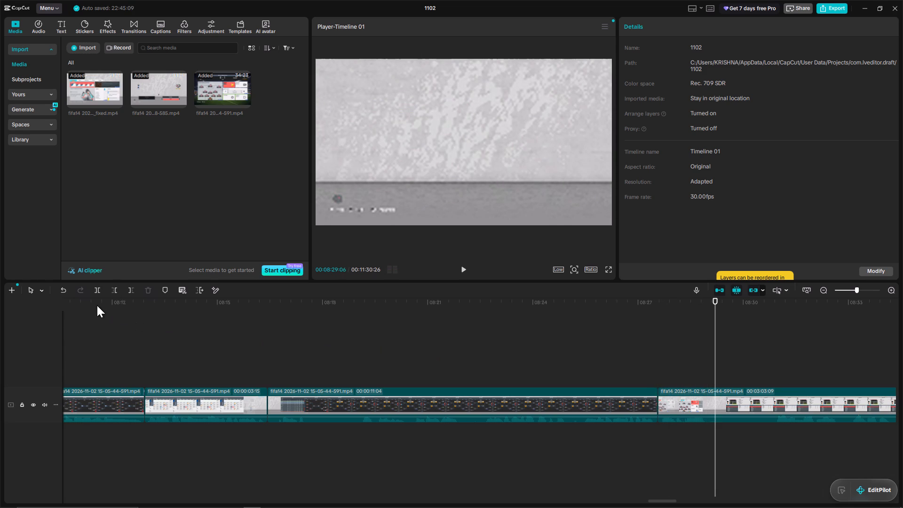
left_click(98, 288)
left_click(769, 378)
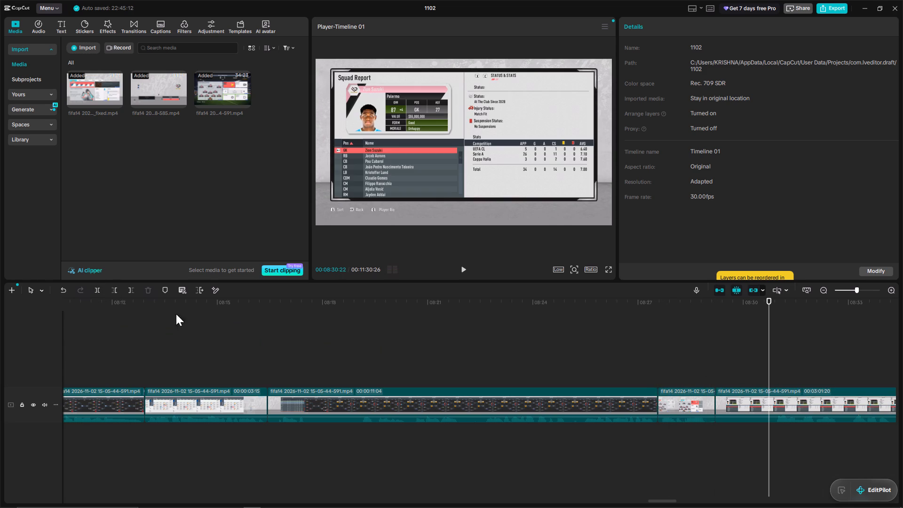
left_click(112, 289)
Cut out the idle Squad Report footage on the goalkeeper's page from 00:08:32:21 to about 00:08:33:24.
key("space")
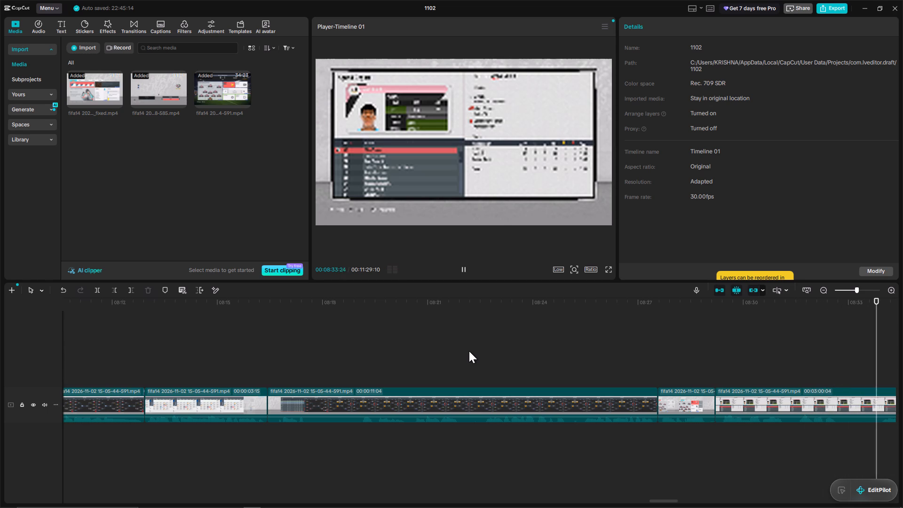
key("space")
left_click(80, 358)
key("space")
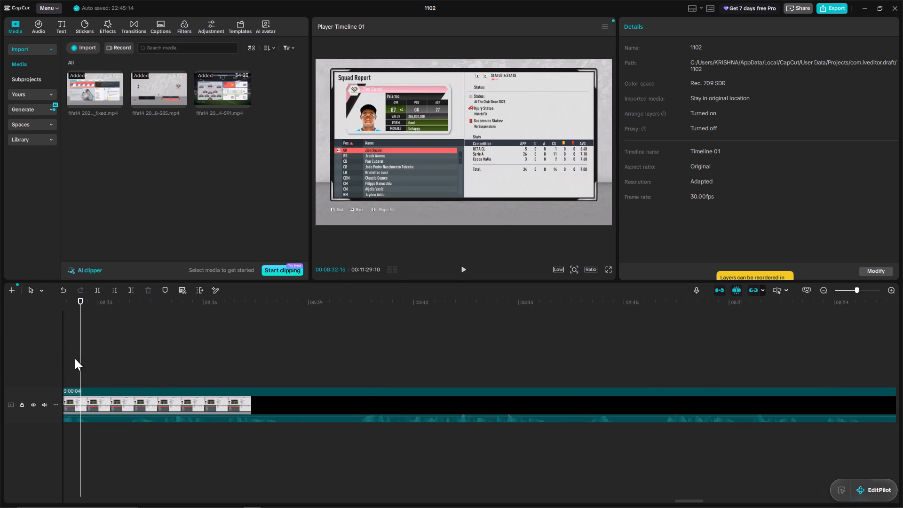
key("space")
key("space")
key("space")
left_click(95, 287)
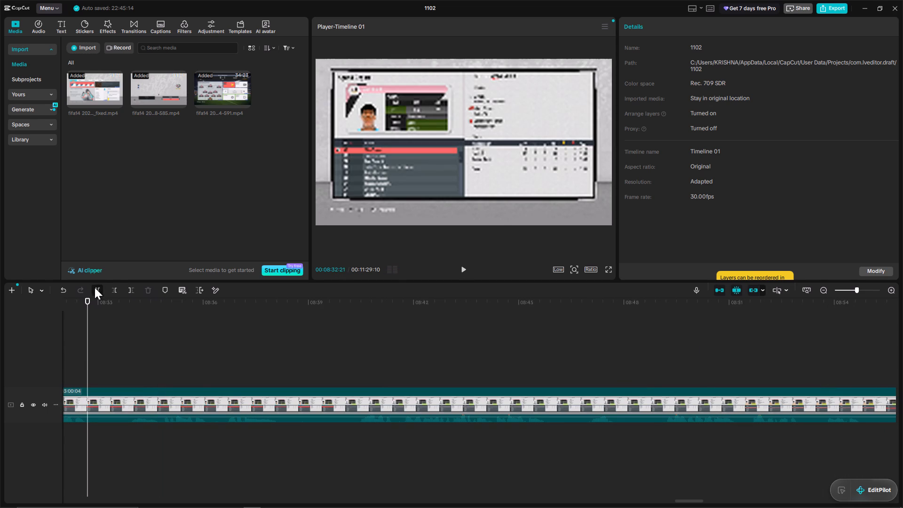
key("space")
key("space")
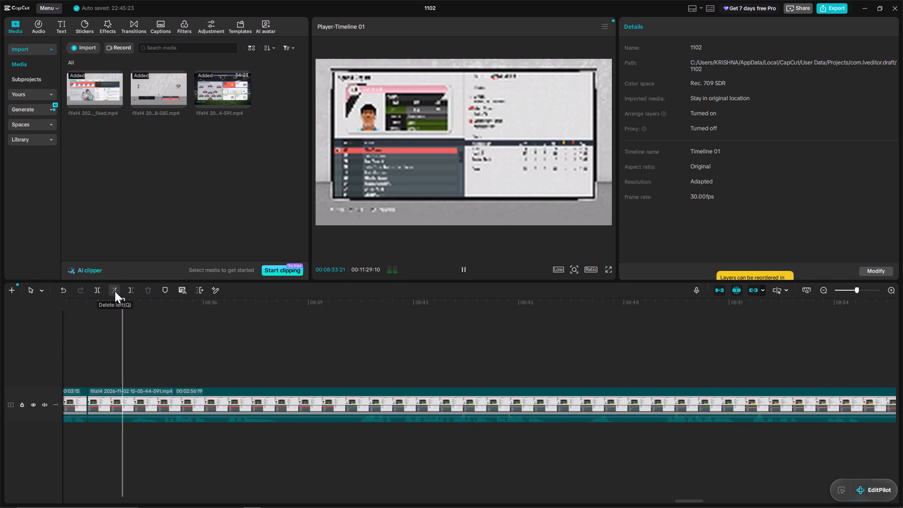
left_click(115, 291)
Cut out the Squad Report footage from 00:08:37:11 to about 00:08:39:09, where the selection moves from goalkeeper to right back.
key("space")
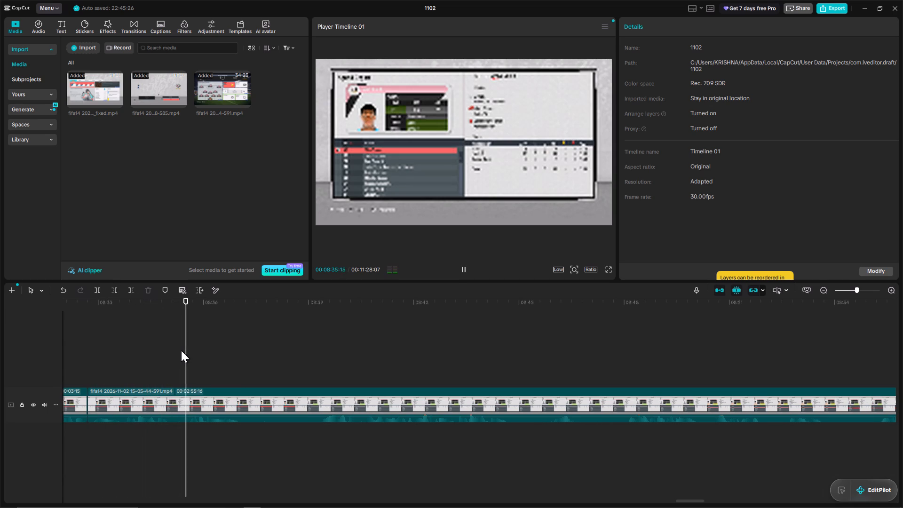
key("space")
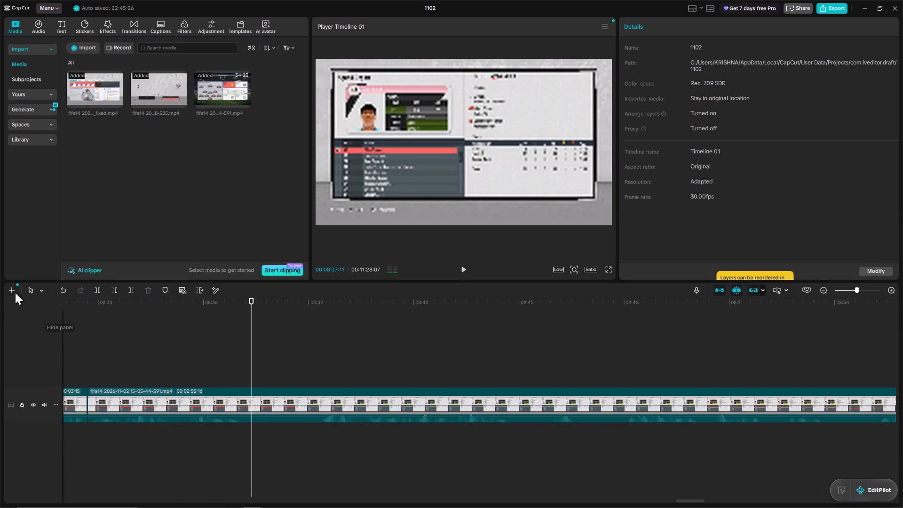
left_click(99, 290)
key("space")
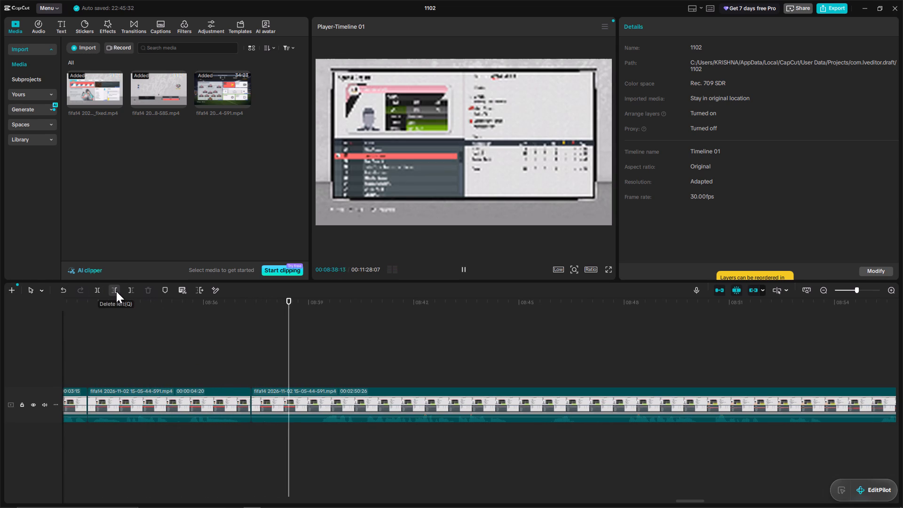
key("space")
left_click(116, 291)
Cut out about one second of the right back's Squad Report page, from about 00:08:42:25 to 00:08:43:27.
key("space")
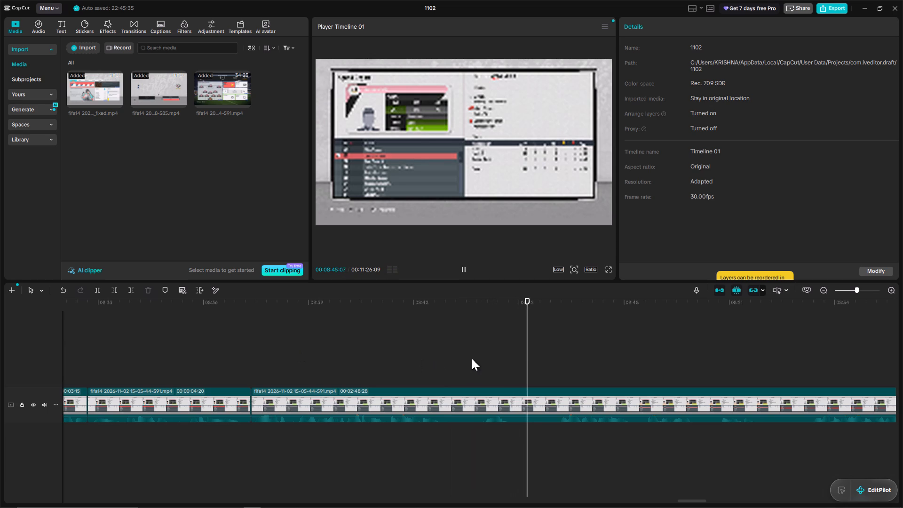
left_click(424, 370)
key("space")
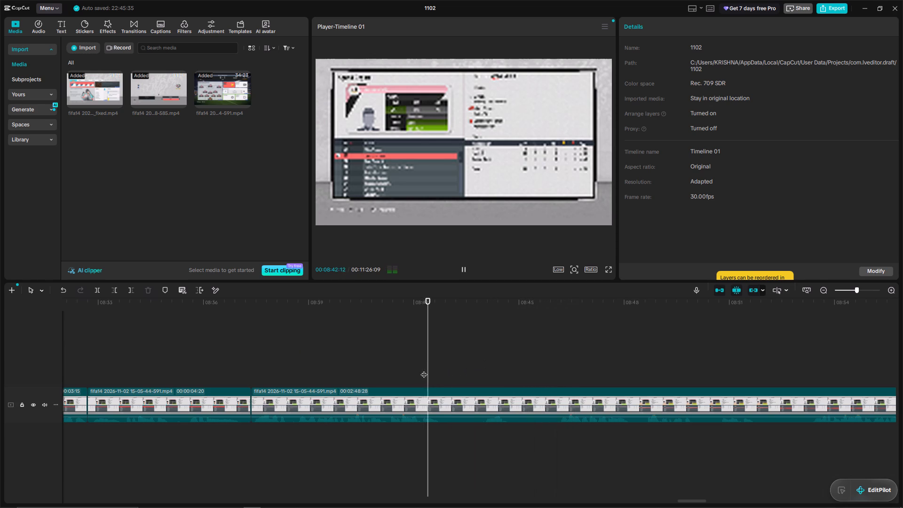
key("space")
key("space")
key("space")
left_click(94, 290)
key("space")
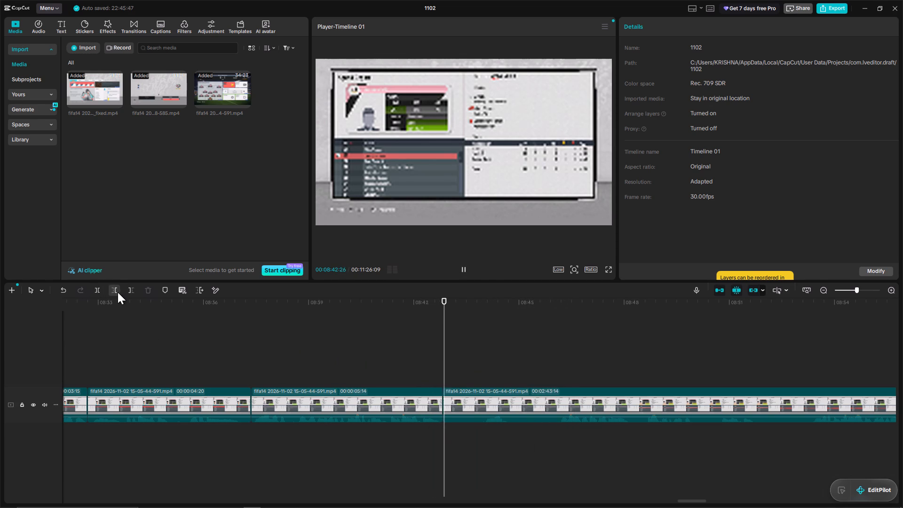
key("space")
left_click(116, 292)
Cut out another idle stretch of the right back's Squad Report page from 00:08:43:19 to 00:08:44:28.
key("space")
key("space")
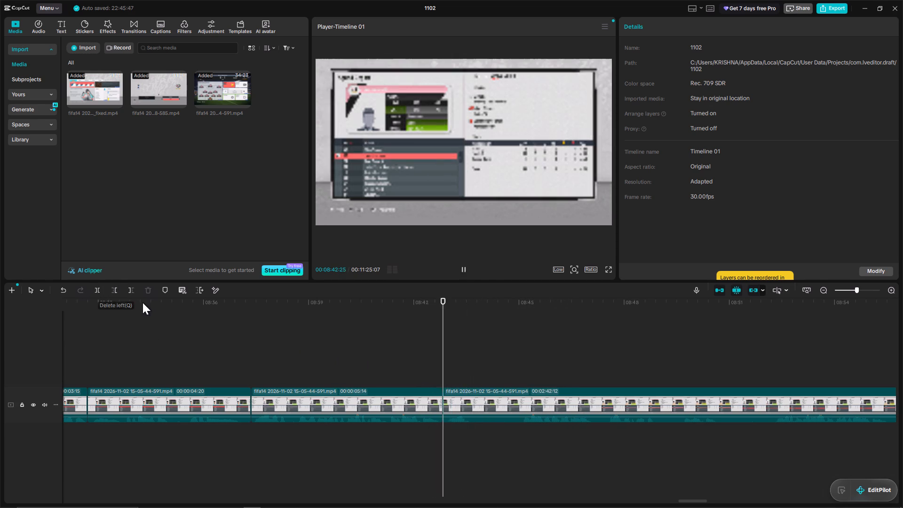
key("space")
key("space")
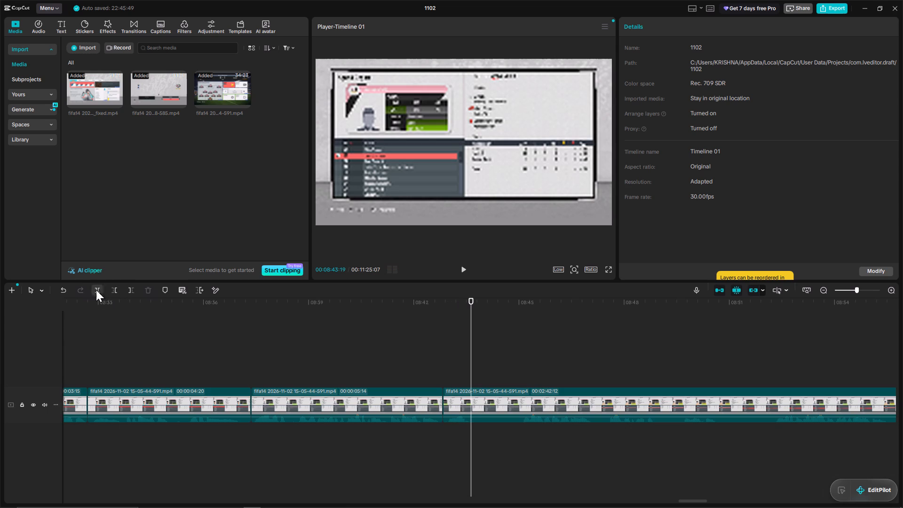
left_click(96, 290)
key("space")
key("space")
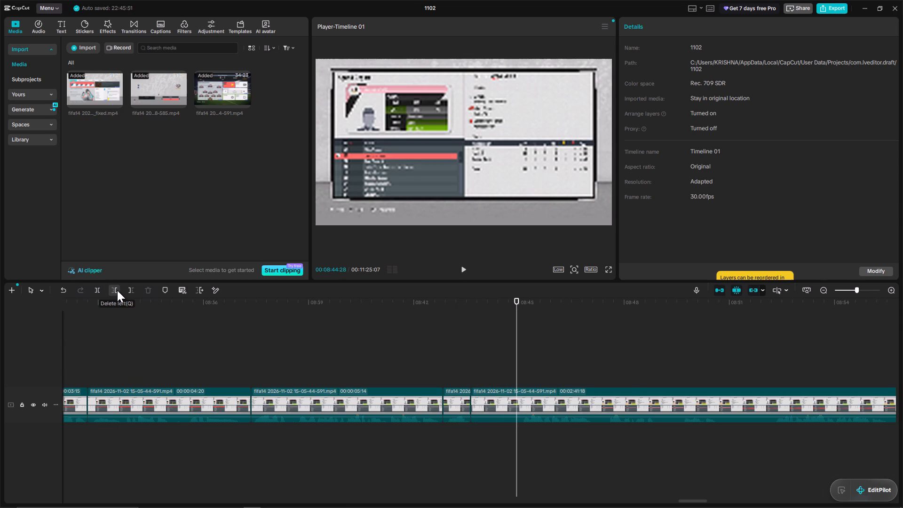
left_click(117, 290)
Cut out the Squad Report footage from about 00:08:49:09 to 00:08:50:25, between the first and second centre-back's pages.
key("space")
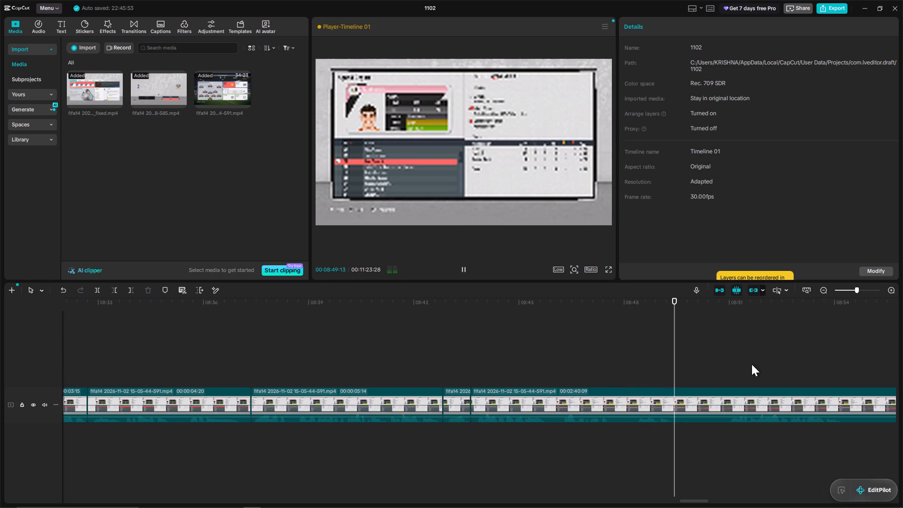
key("space")
left_click(589, 371)
key("space")
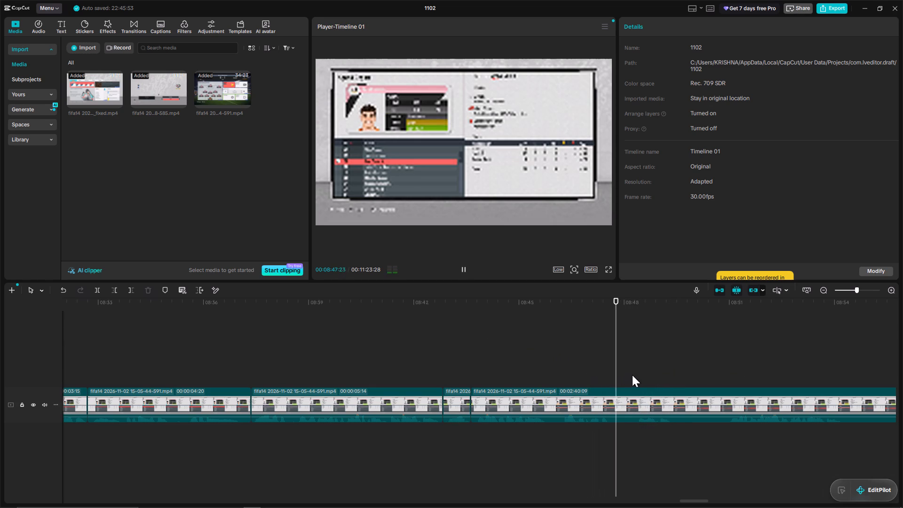
key("space")
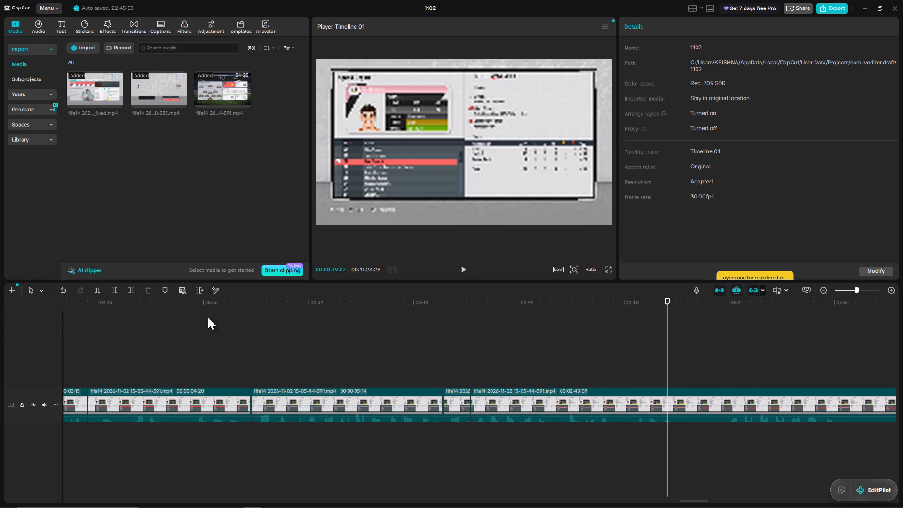
key("space")
key("space")
left_click(94, 290)
key("space")
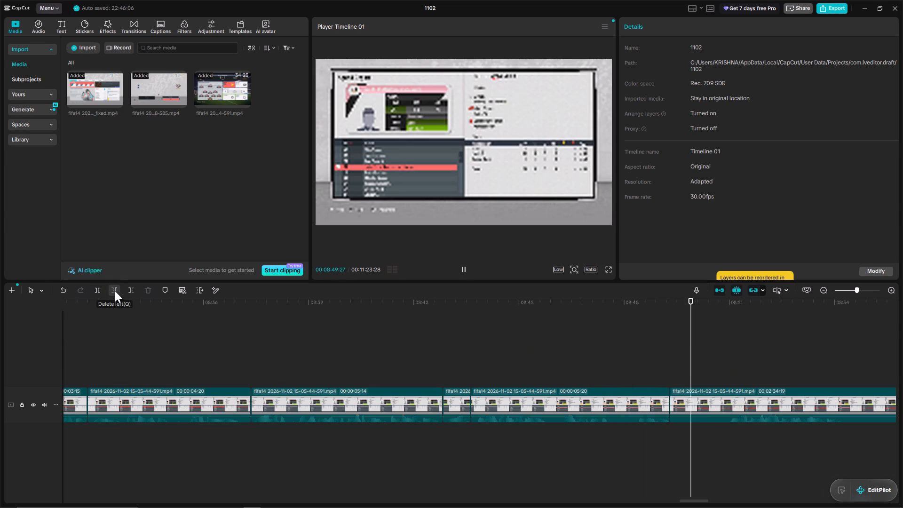
key("space")
left_click(115, 291)
Cut out the Squad Report footage from 00:08:52:23 to about 00:08:54:23, between the second centre-back's and left back's pages.
key("space")
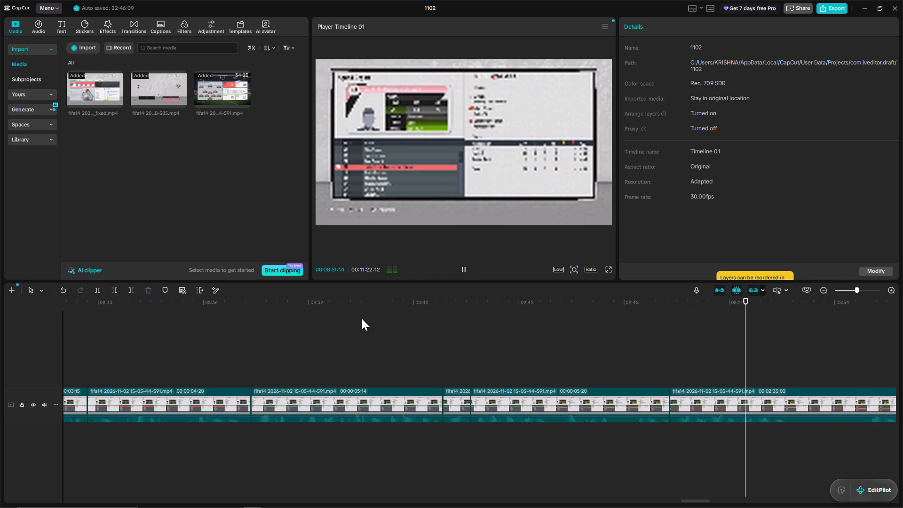
key("space")
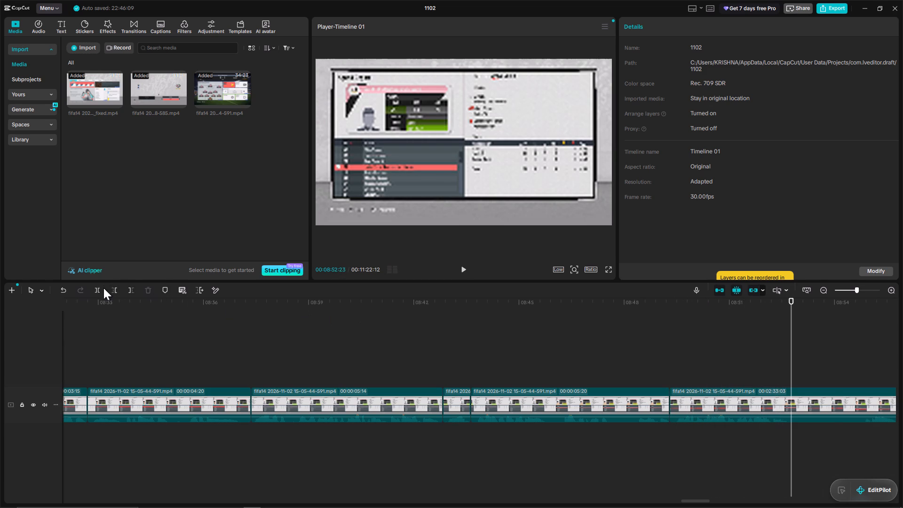
left_click(99, 290)
key("space")
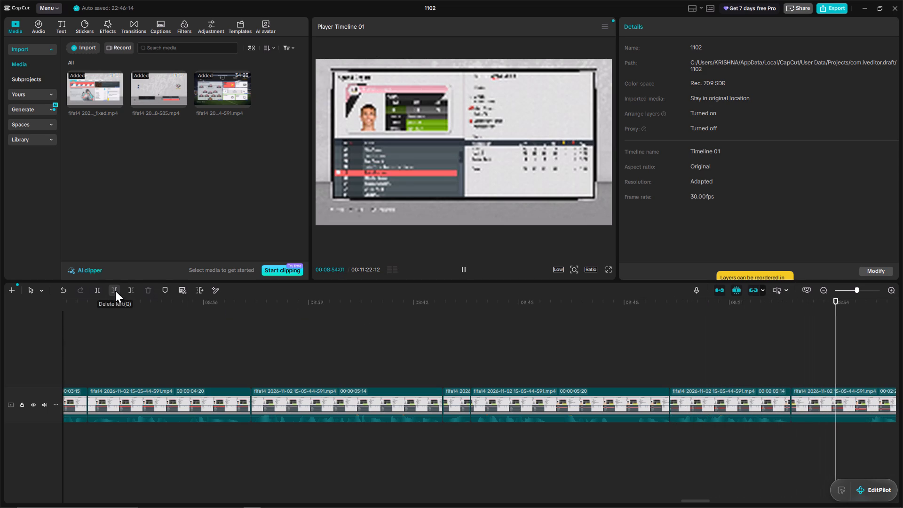
key("space")
Cut out the left back's Squad Report footage from 00:08:58:16 to about 00:09:01:06.
key("space")
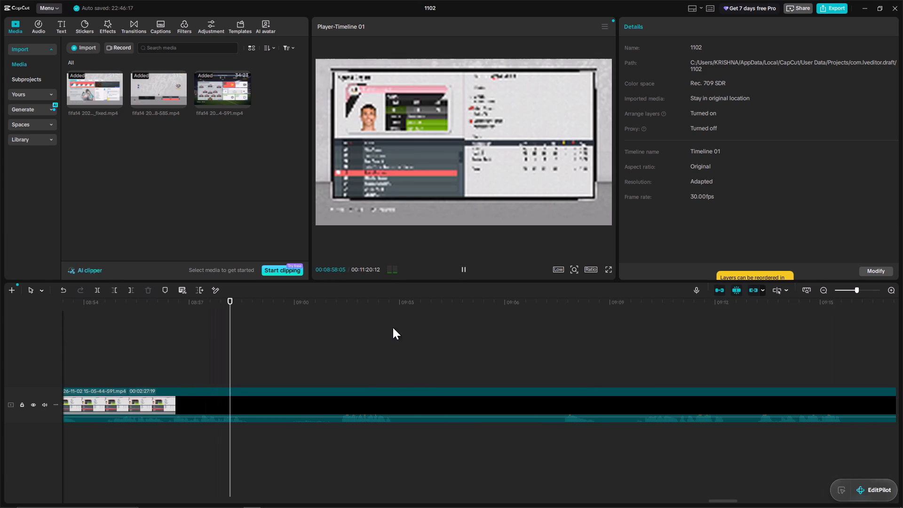
key("space")
left_click(100, 291)
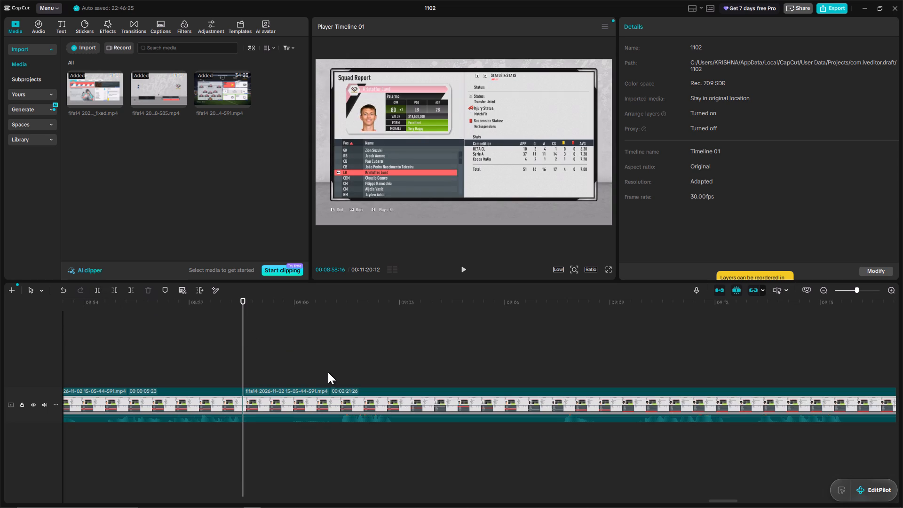
left_click(328, 373)
key("space")
key("space")
left_click(116, 289)
Cut out the Squad Report scrolling footage from 00:09:00:16 to 00:09:06:29, up to the right midfielder's page.
key("space")
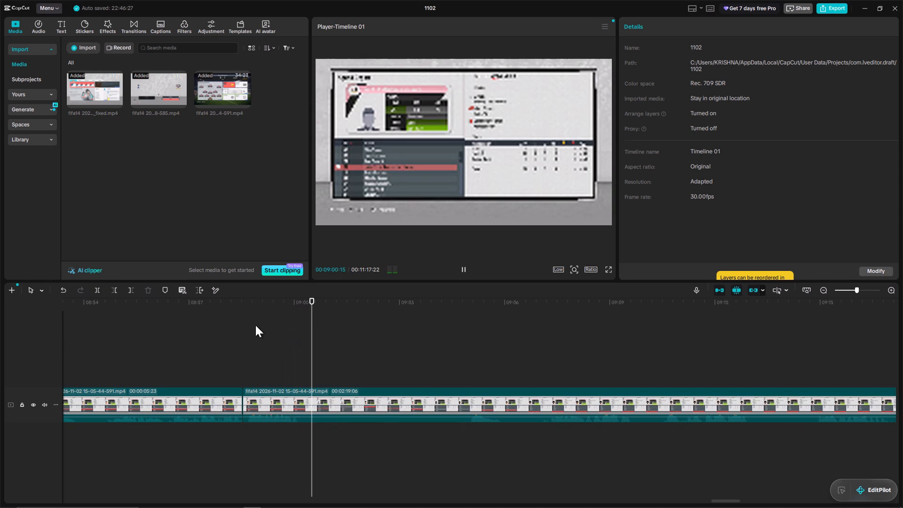
key("space")
left_click(99, 288)
left_click(458, 377)
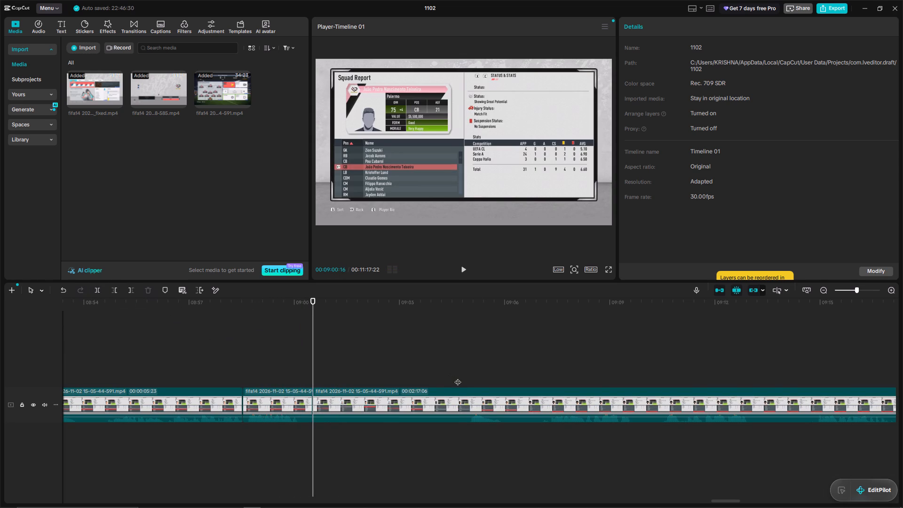
key("space")
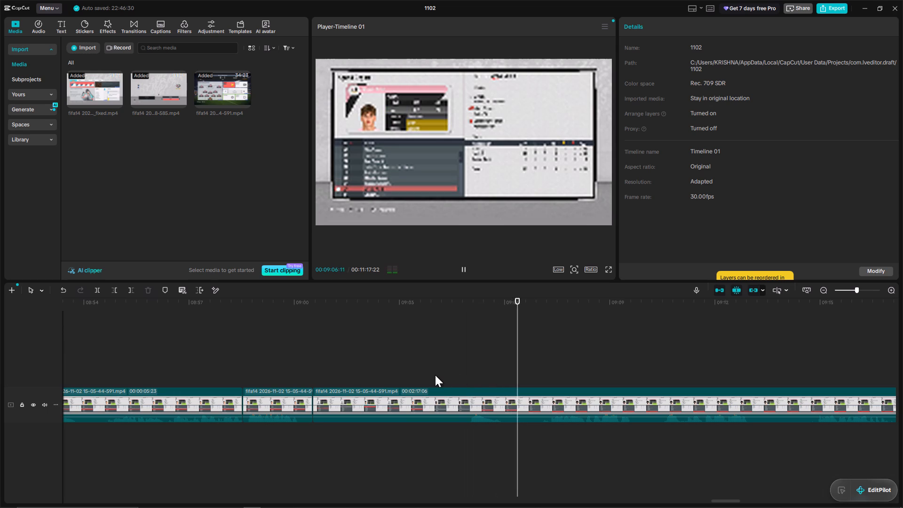
left_click(528, 381)
key("space")
key("space")
left_click(110, 289)
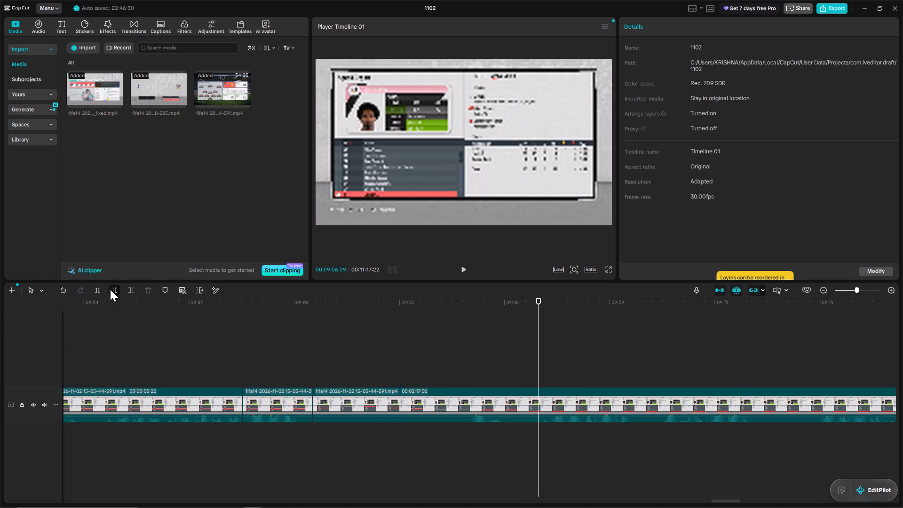
Cut out the idle footage on the right midfielder's Squad Report page from 00:09:06:19 to about 00:09:08:11.
key("space")
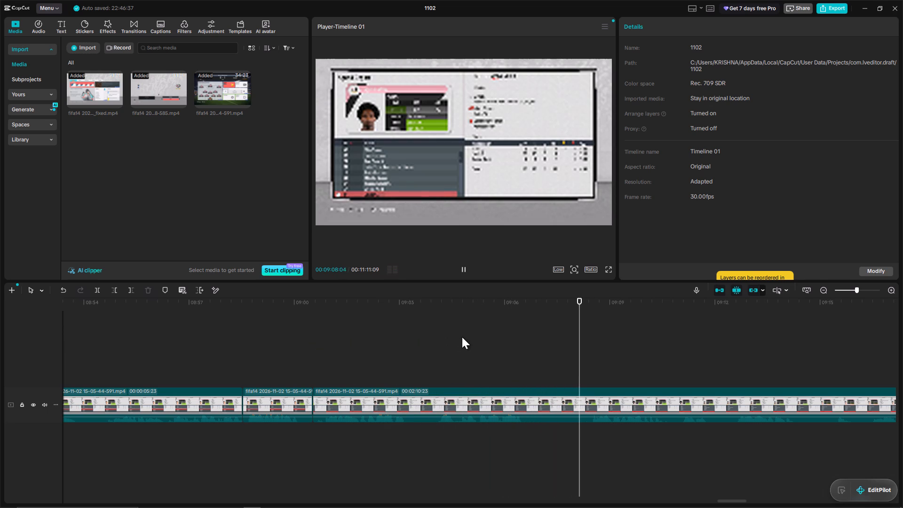
left_click(498, 363)
key("space")
left_click(499, 364)
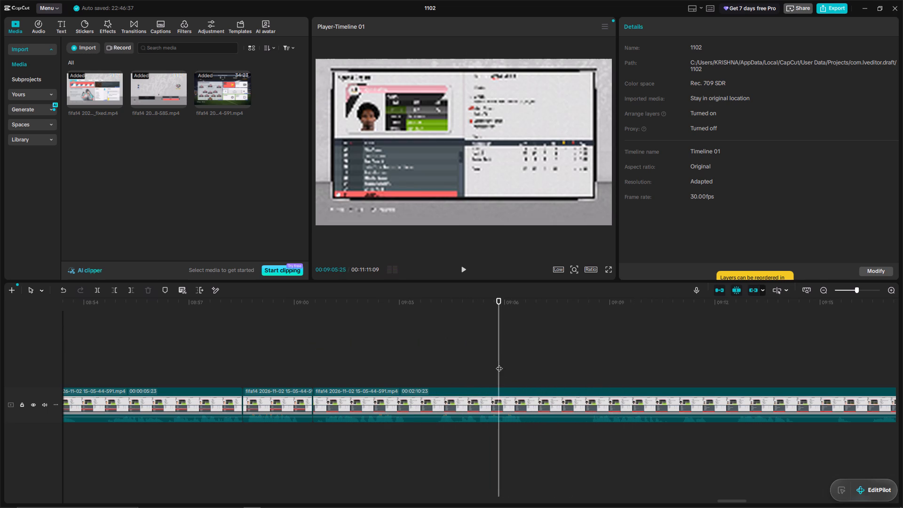
key("space")
key("space")
key("space")
key("space")
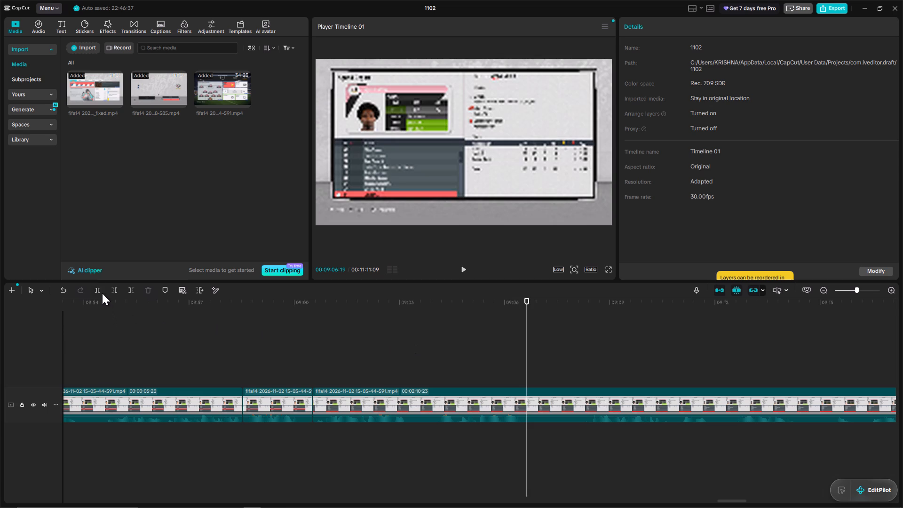
left_click(99, 290)
key("space")
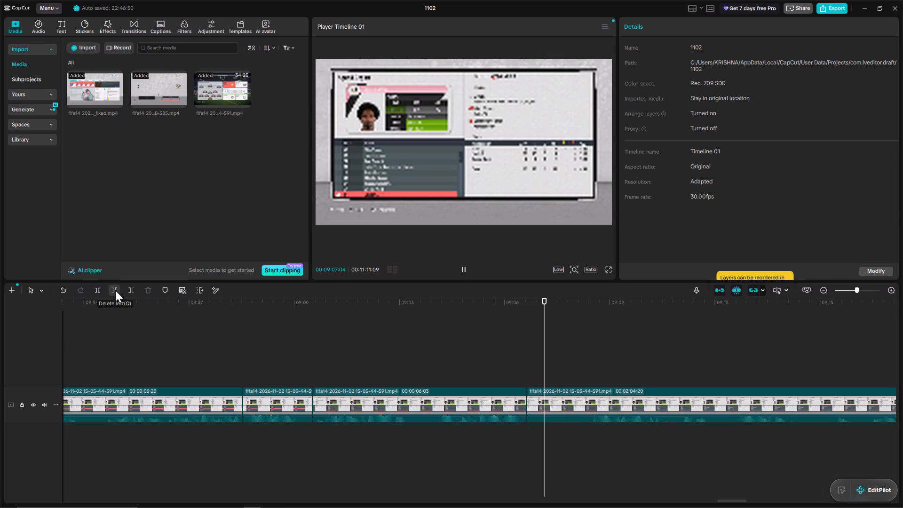
key("space")
left_click(115, 290)
Cut out the Squad Report footage from 00:09:12:21 to about 00:09:16:16, on the left midfielder's page.
key("space")
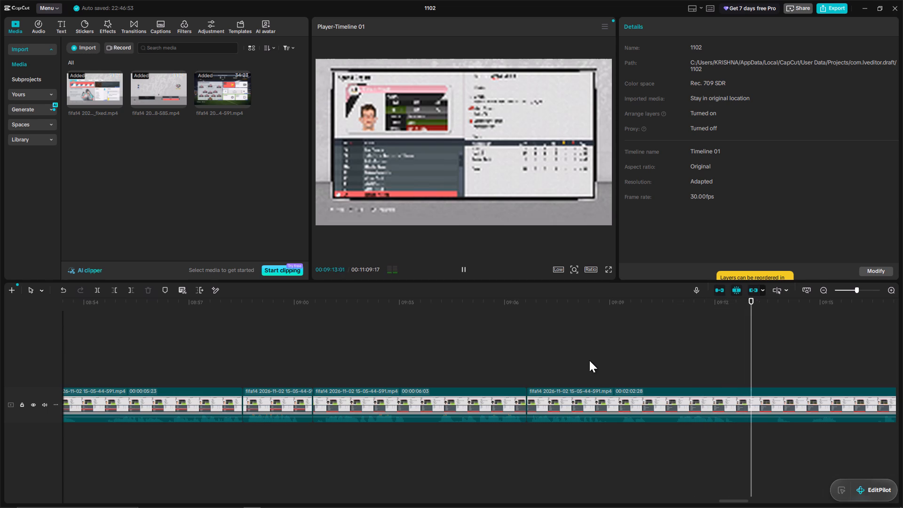
left_click(687, 368)
key("space")
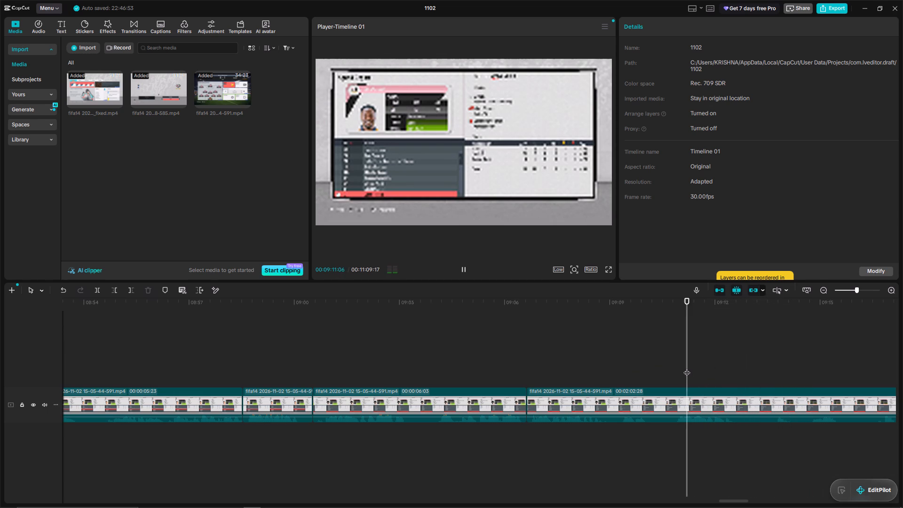
key("space")
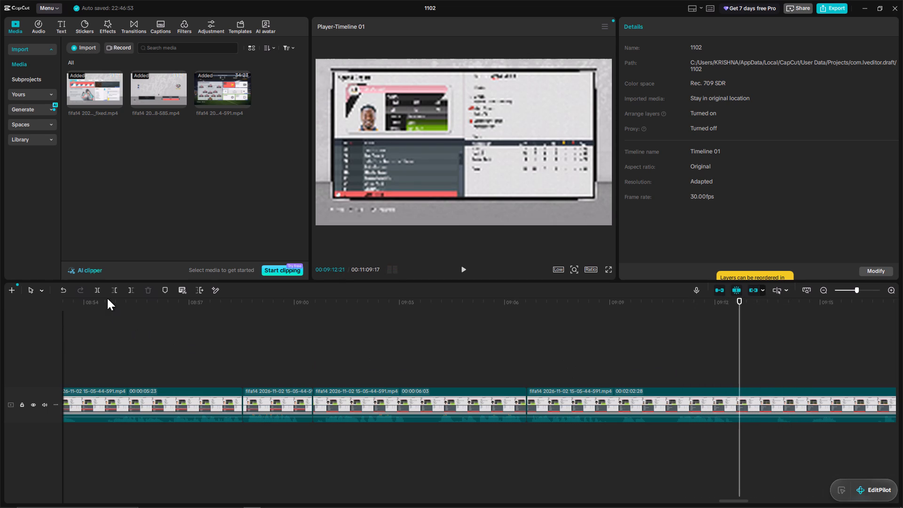
left_click(97, 292)
left_click(808, 380)
key("space")
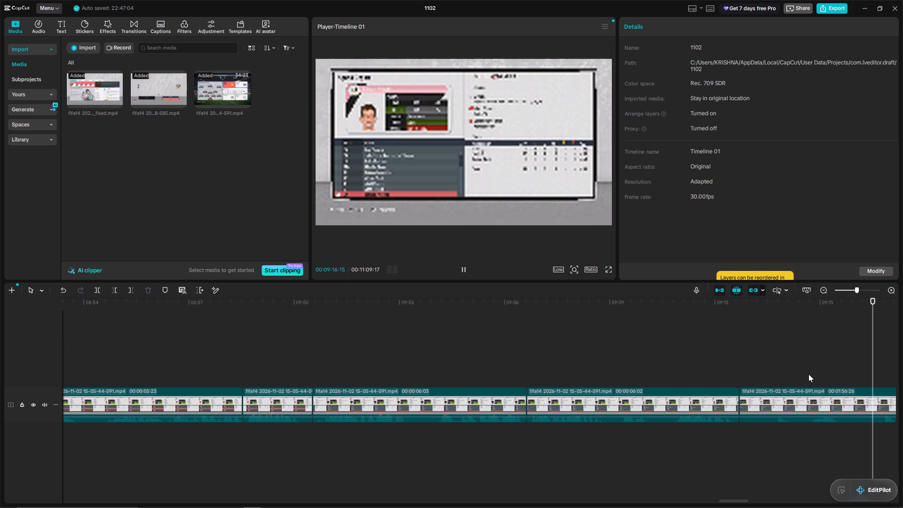
left_click(97, 376)
key("space")
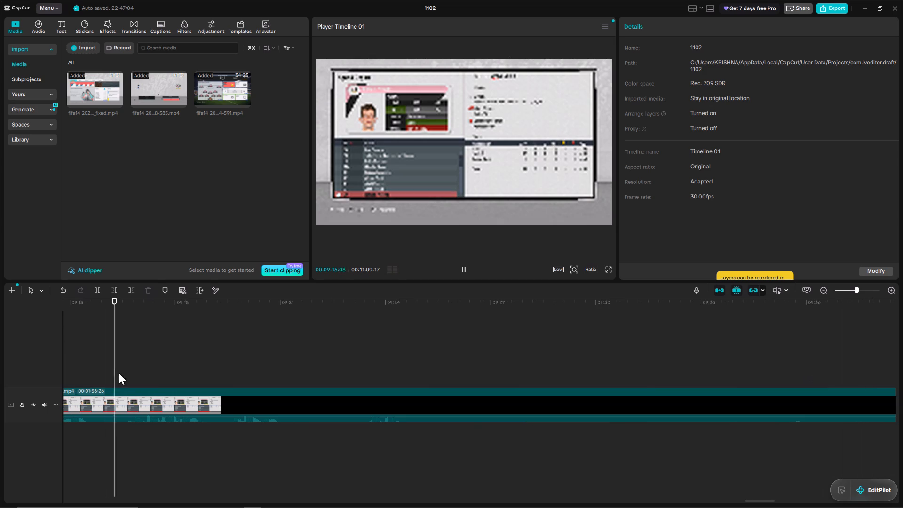
key("space")
left_click(114, 294)
Cut out the Squad Report footage from 00:09:17:06 to 00:09:37:08, from the left midfielder's bio to the 35-year-old striker's page.
key("space")
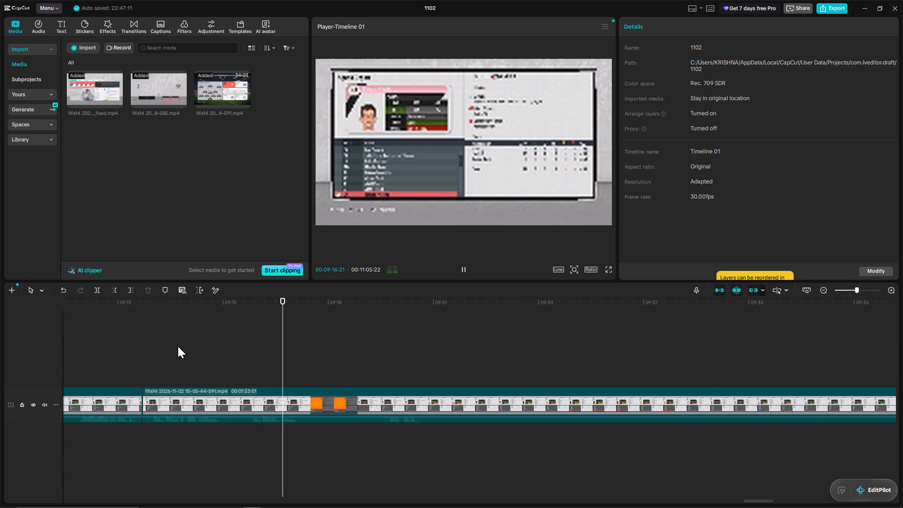
key("space")
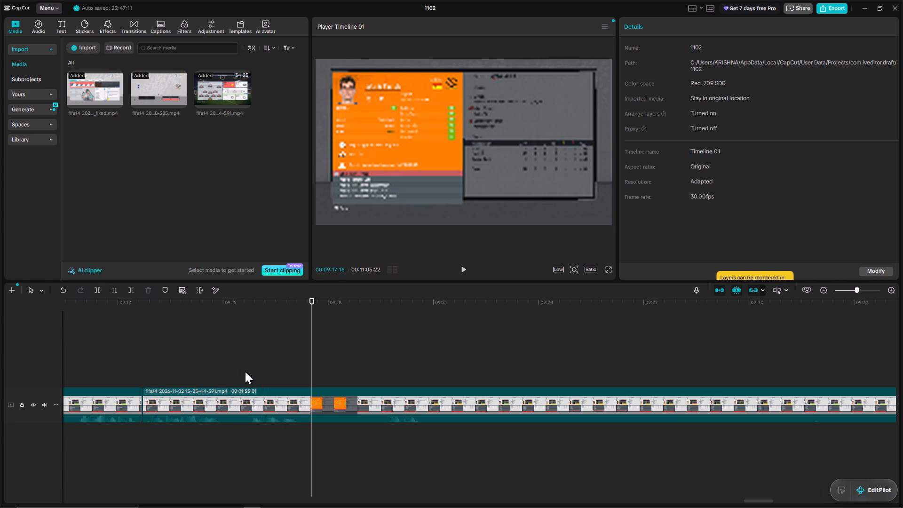
left_click(300, 379)
key("space")
key("space")
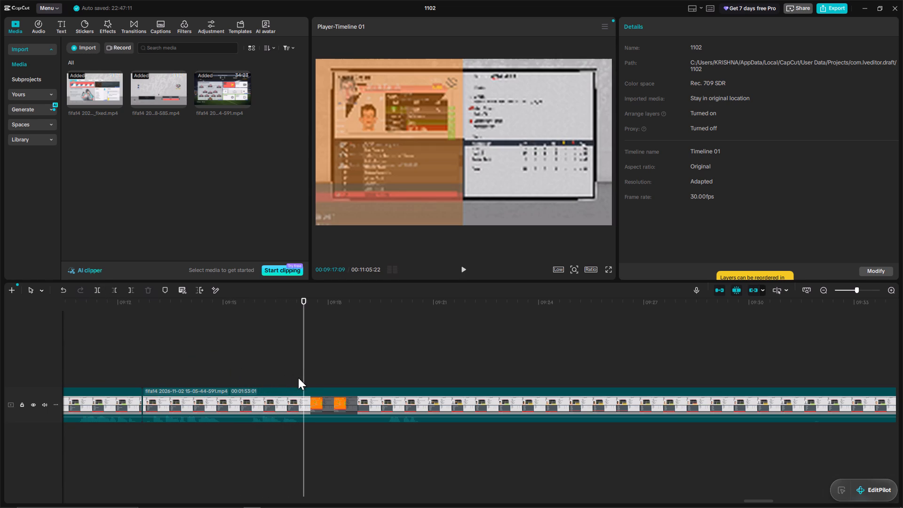
left_click(300, 378)
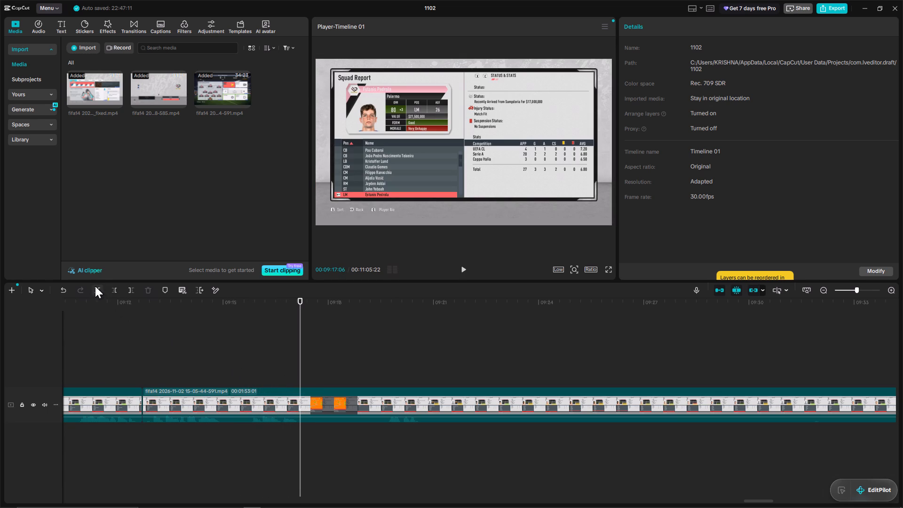
left_click(98, 293)
left_click(385, 367)
key("space")
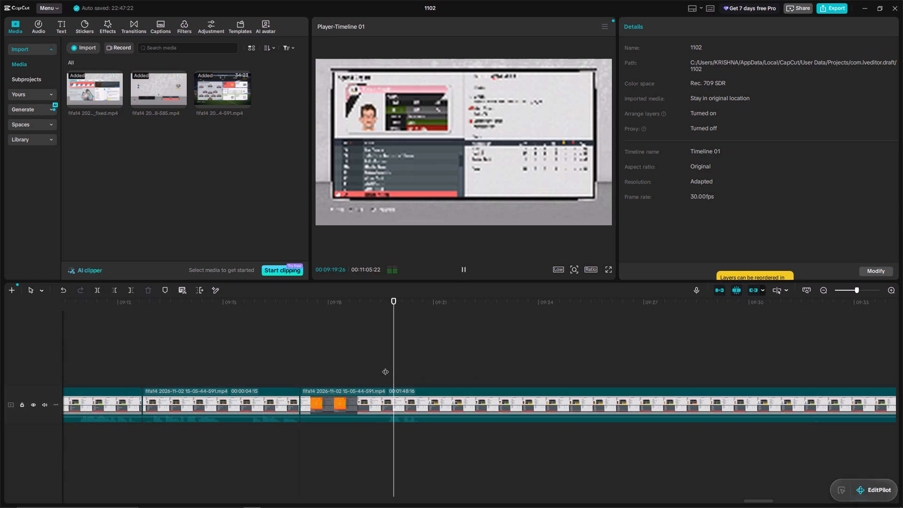
left_click(881, 376)
key("space")
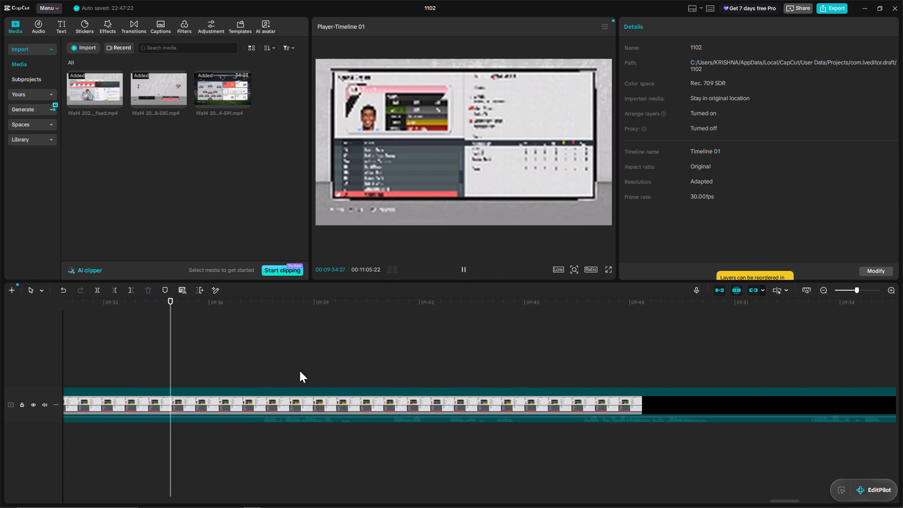
left_click(261, 374)
key("space")
key("space")
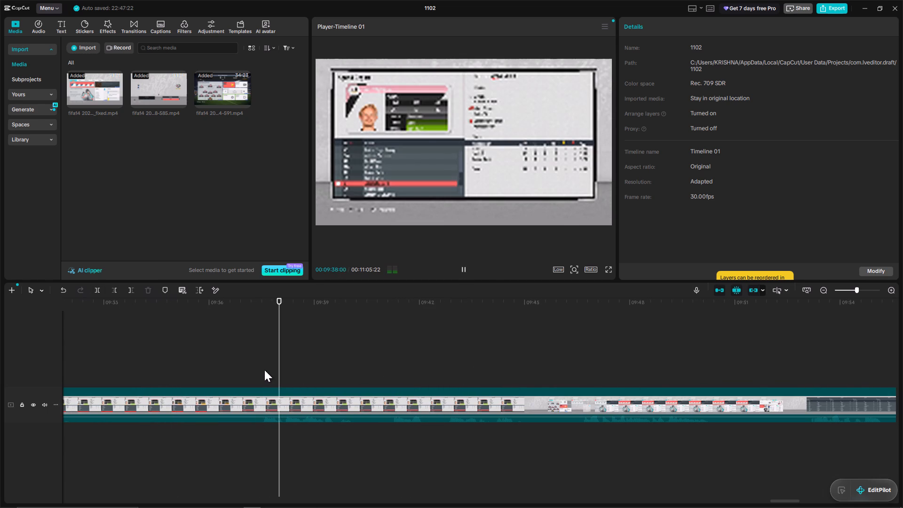
left_click(253, 372)
left_click(115, 290)
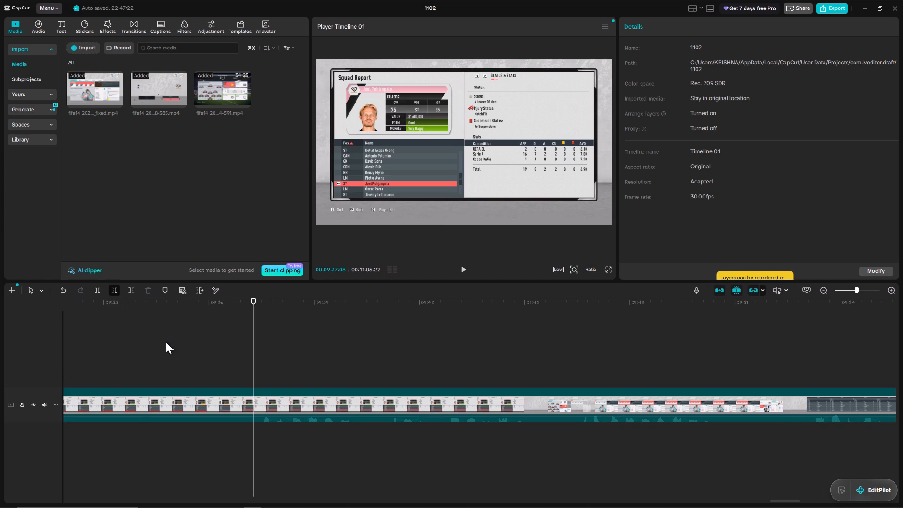
Cut out the career menu footage from 00:09:30:12 to 00:09:32:26, up to the Serie A top scorers table.
key("space")
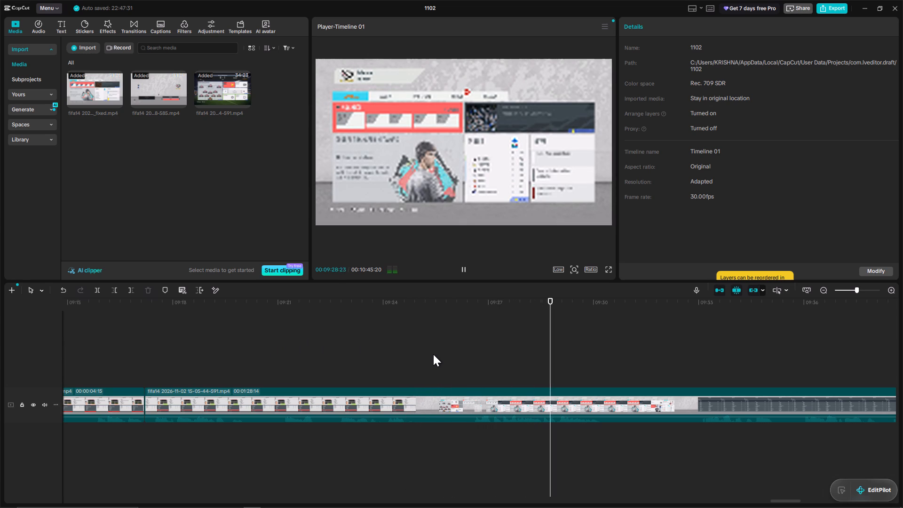
key("space")
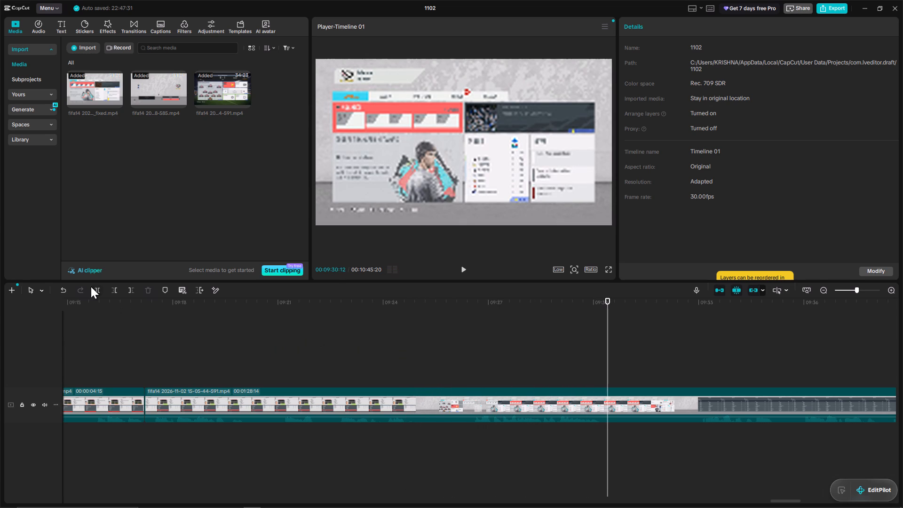
left_click(99, 289)
left_click(694, 373)
key("space")
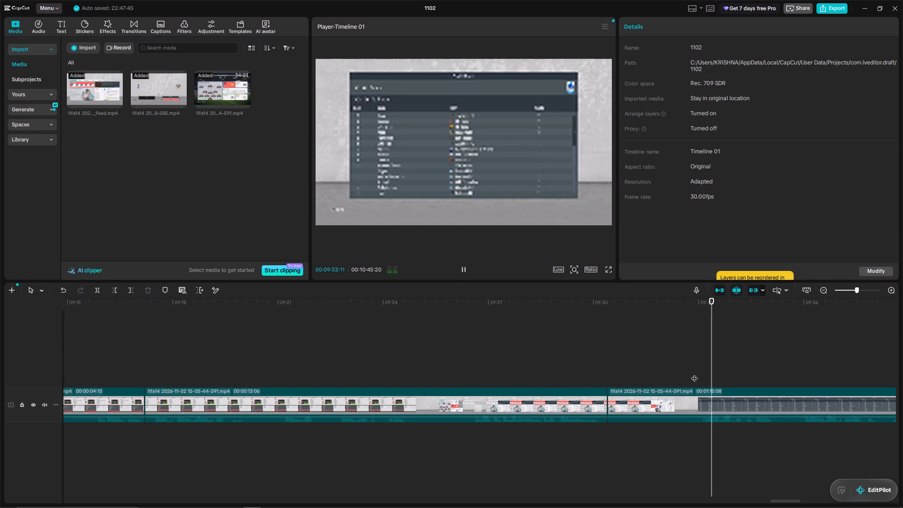
left_click(694, 373)
left_click(112, 288)
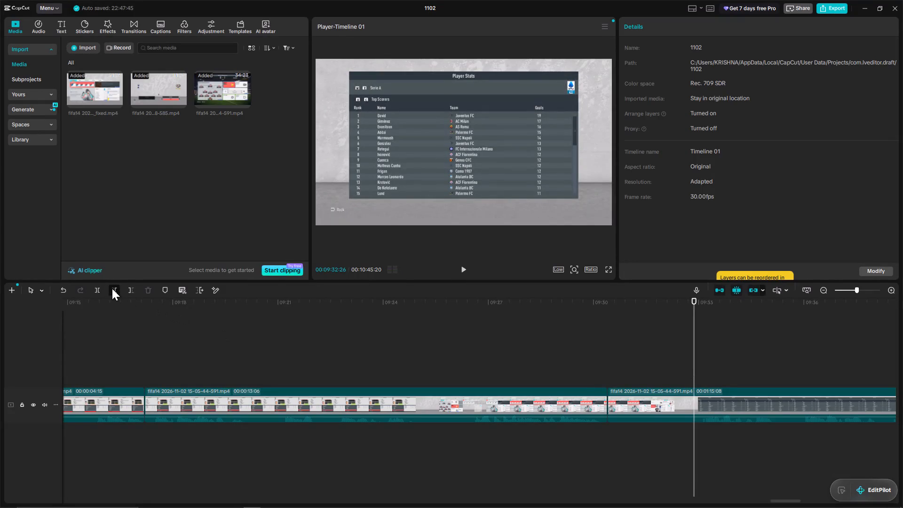
Cut out idle footage on the Player Stats top scorers table from 00:09:38:11 to about 00:09:39:29.
key("space")
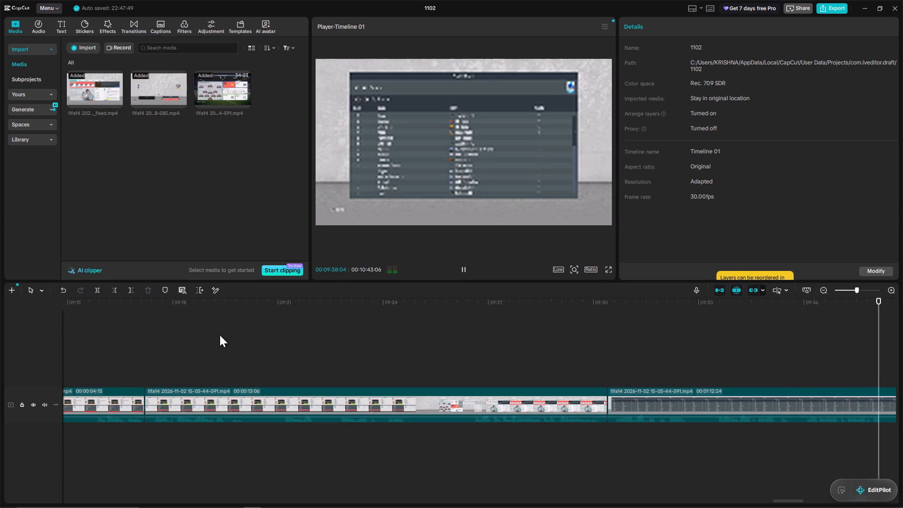
left_click(104, 353)
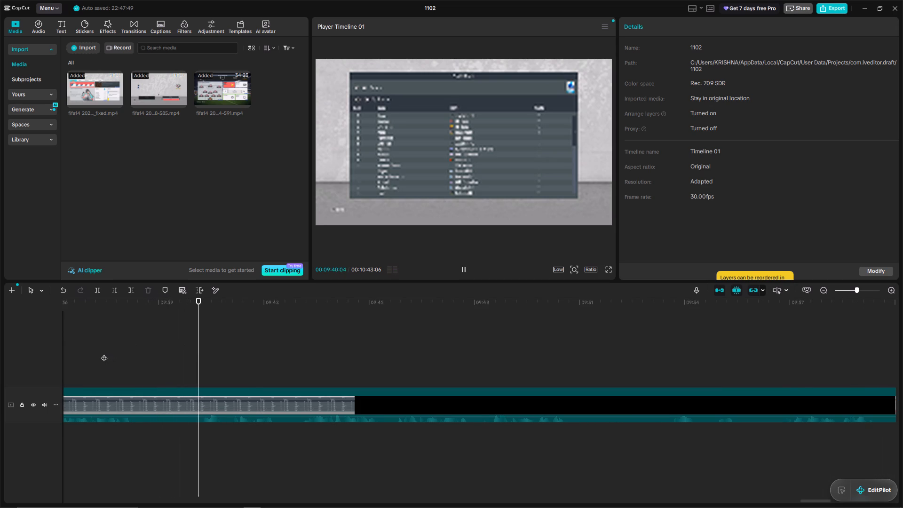
key("space")
key("space")
left_click(98, 294)
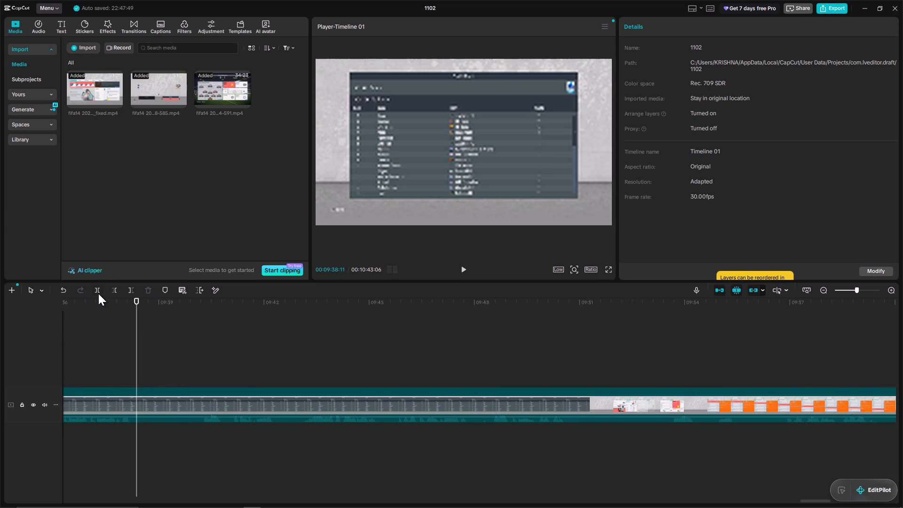
left_click(206, 366)
key("space")
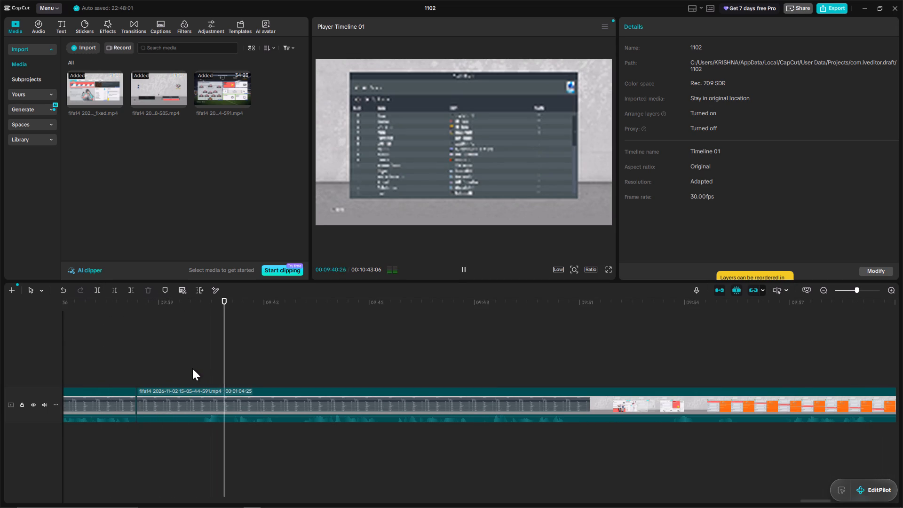
left_click(192, 368)
left_click(114, 290)
Cut out the end of the Player Stats table and the menu transition from 00:09:49:01 to about 00:09:51:21.
key("space")
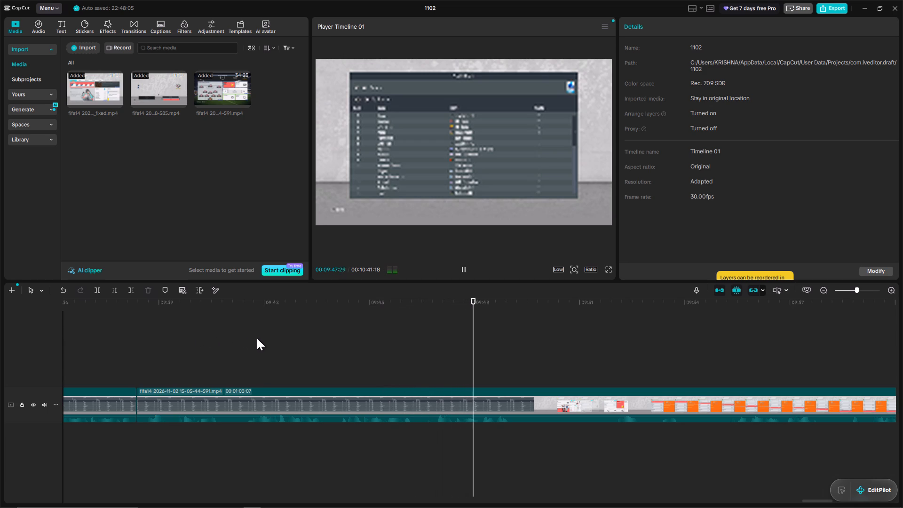
left_click(505, 370)
key("space")
key("space")
key("space")
key("space")
left_click(98, 291)
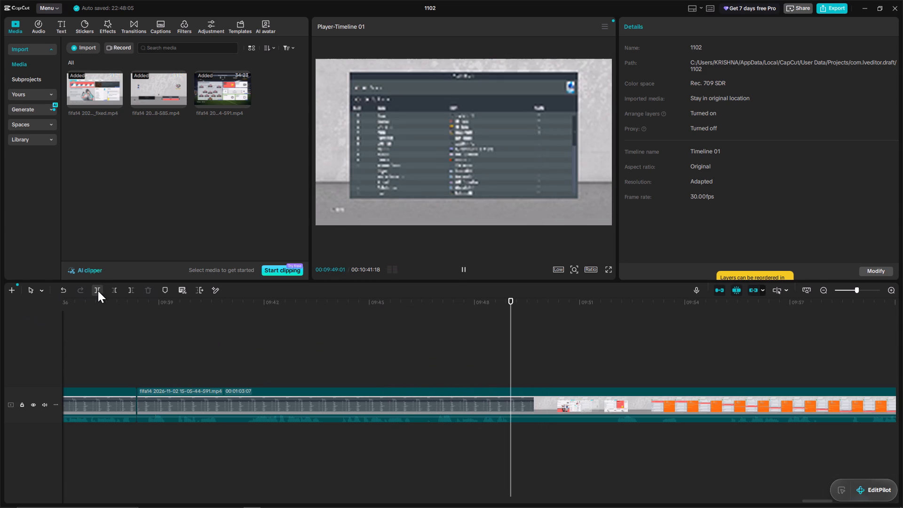
left_click(616, 375)
key("space")
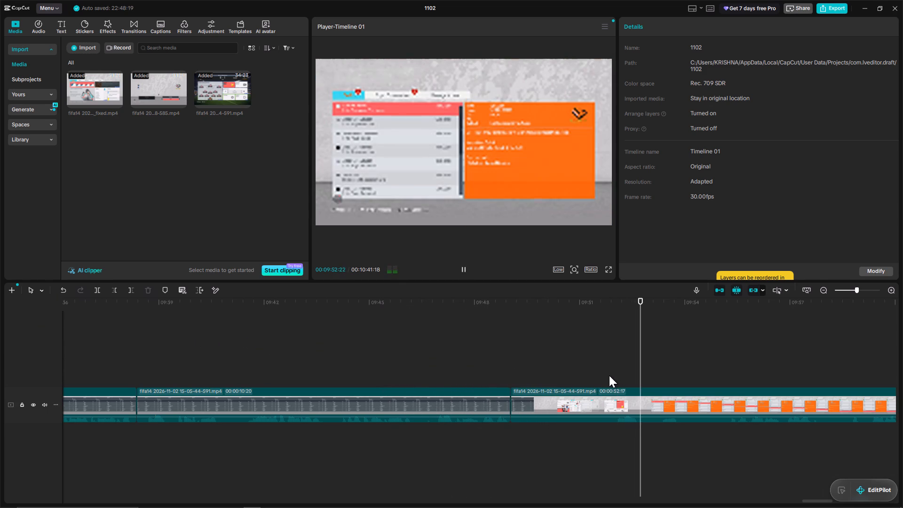
left_click(604, 375)
left_click(117, 292)
Cut out the inbox message footage from about 00:09:51:13 to 00:09:52:14.
key("space")
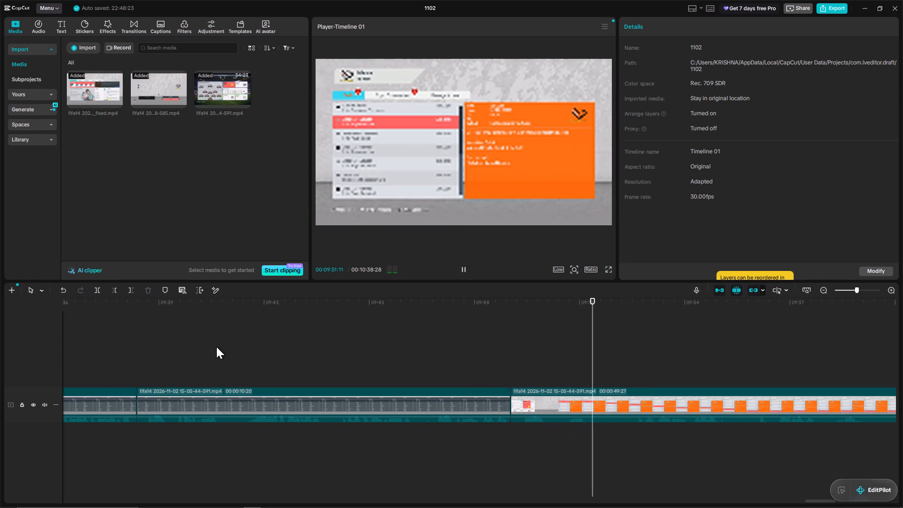
left_click(517, 368)
key("space")
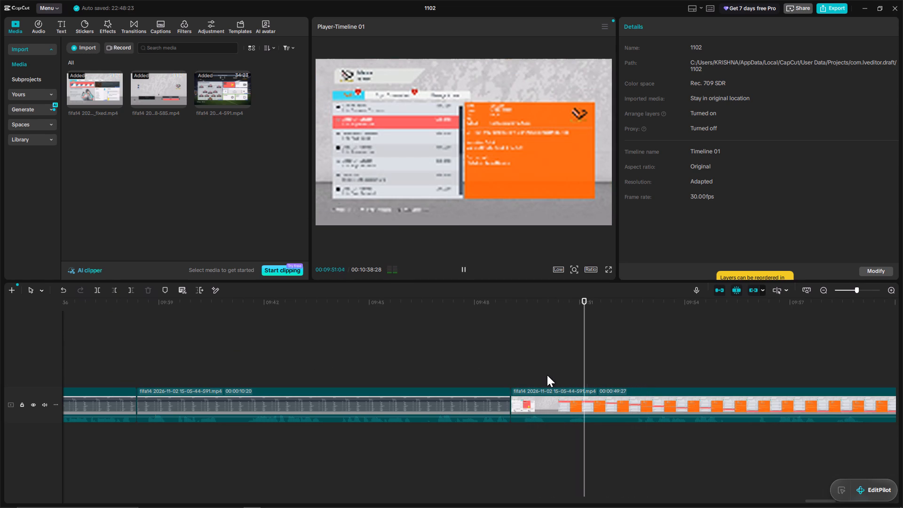
key("space")
left_click(95, 290)
key("space")
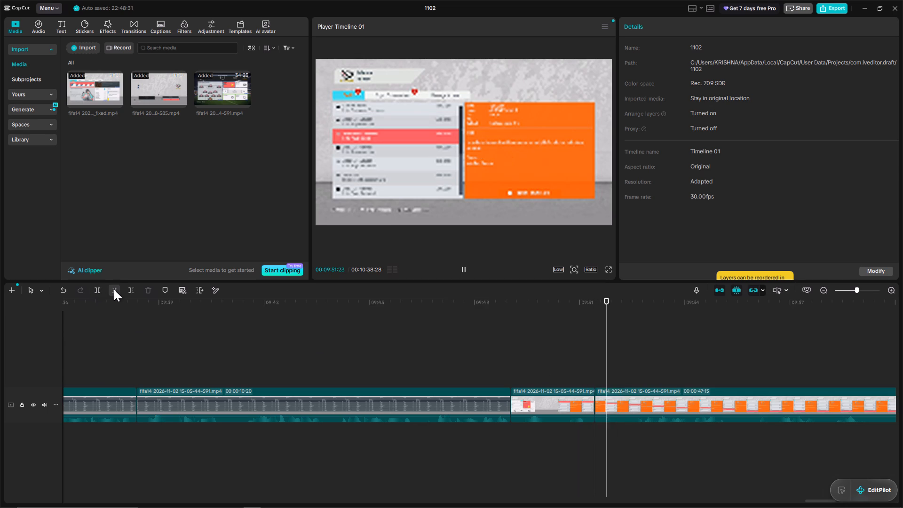
key("space")
left_click(114, 289)
Cut out the inbox message footage from 00:09:58:08 to about 00:09:59:19.
key("space")
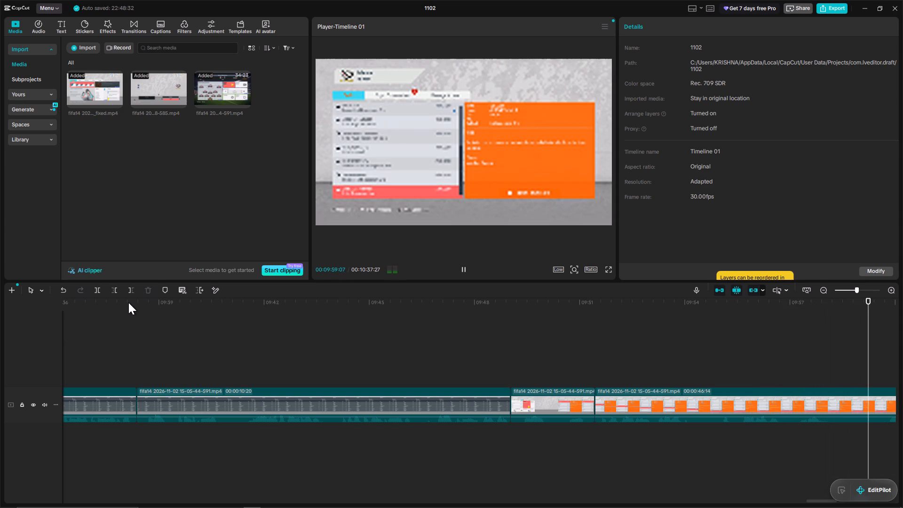
left_click(106, 361)
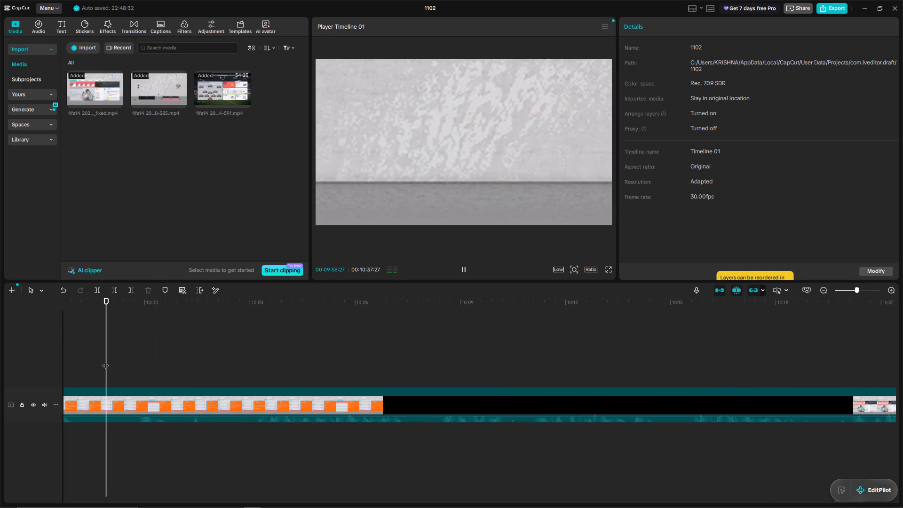
left_click_drag(105, 361, 117, 369)
key("space")
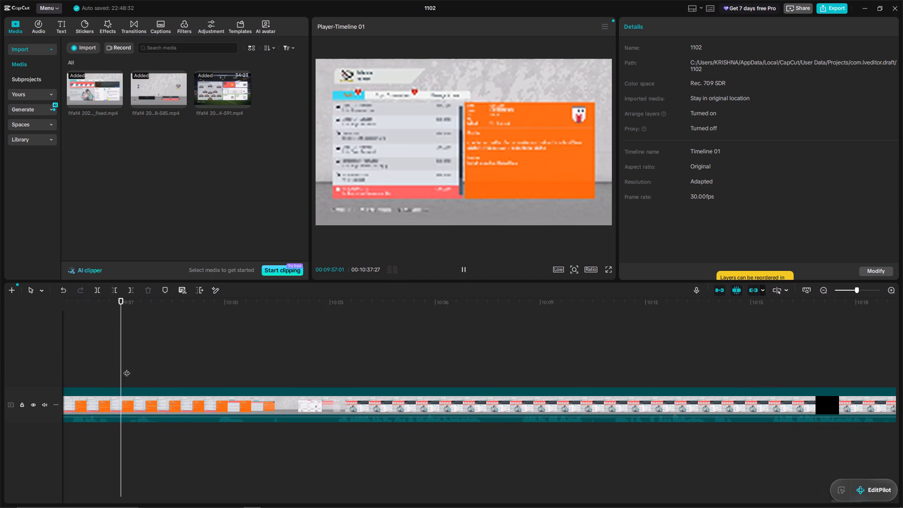
key("space")
key("space")
key("space")
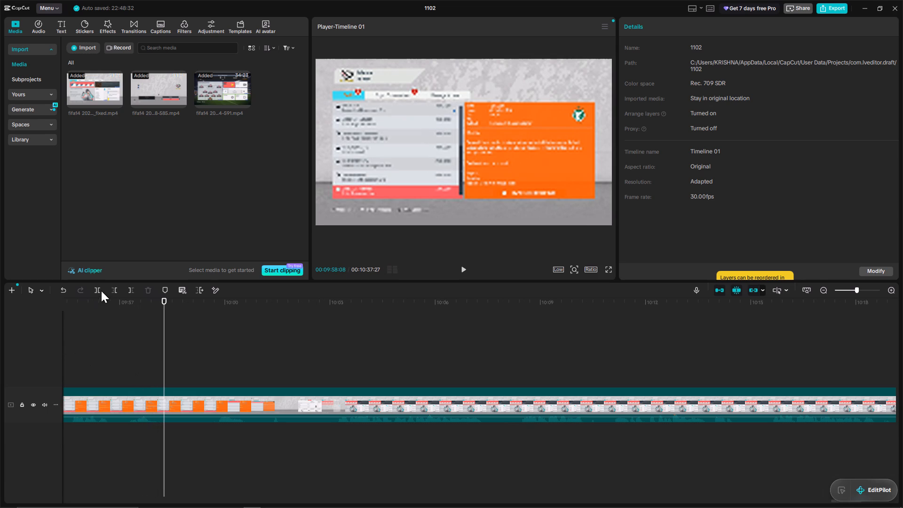
left_click(97, 289)
key("space")
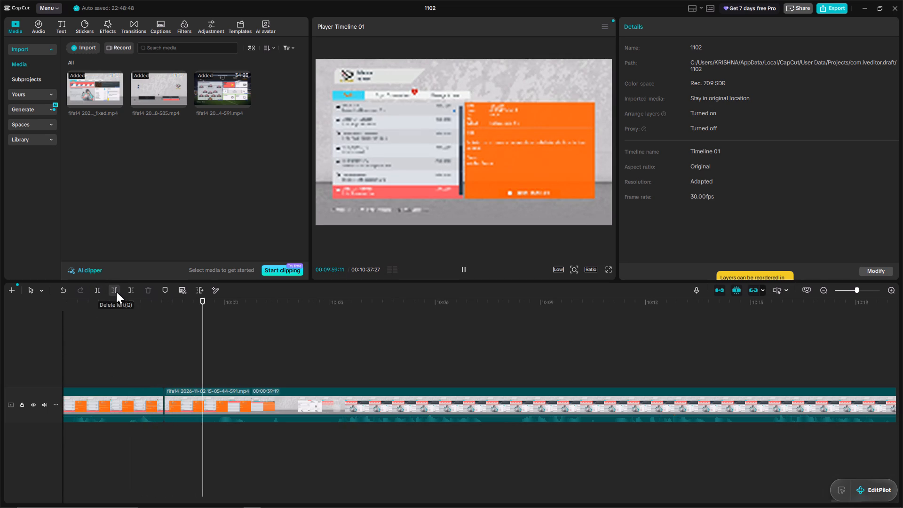
key("space")
left_click(116, 292)
Cut out the idle career mode Central menu footage from about 00:10:17:10 to 00:10:18:16.
key("space")
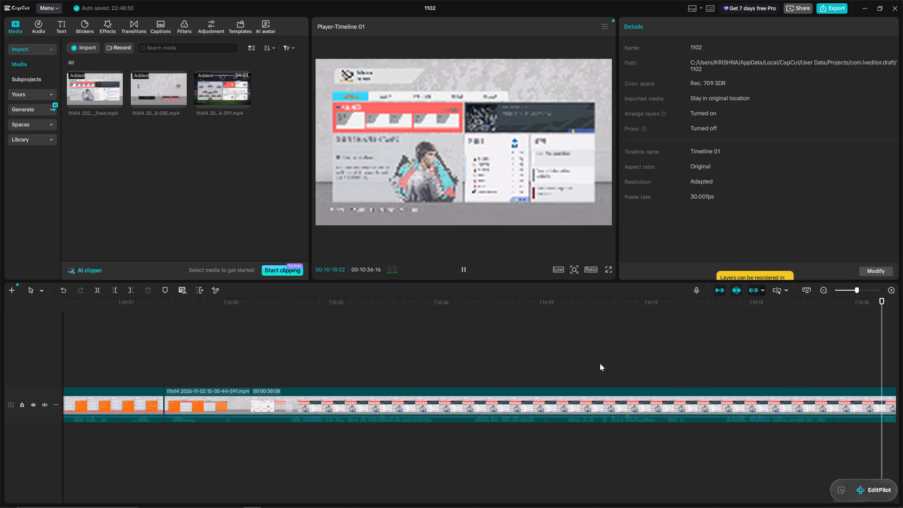
left_click(64, 371)
left_click(71, 372)
left_click_drag(71, 372, 71, 372)
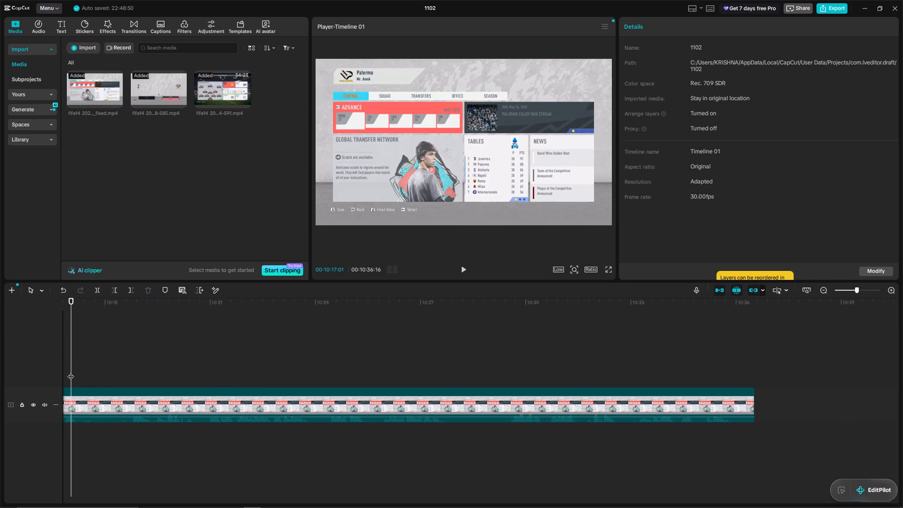
left_click_drag(71, 372, 92, 373)
left_click(177, 376)
key("space")
key("space")
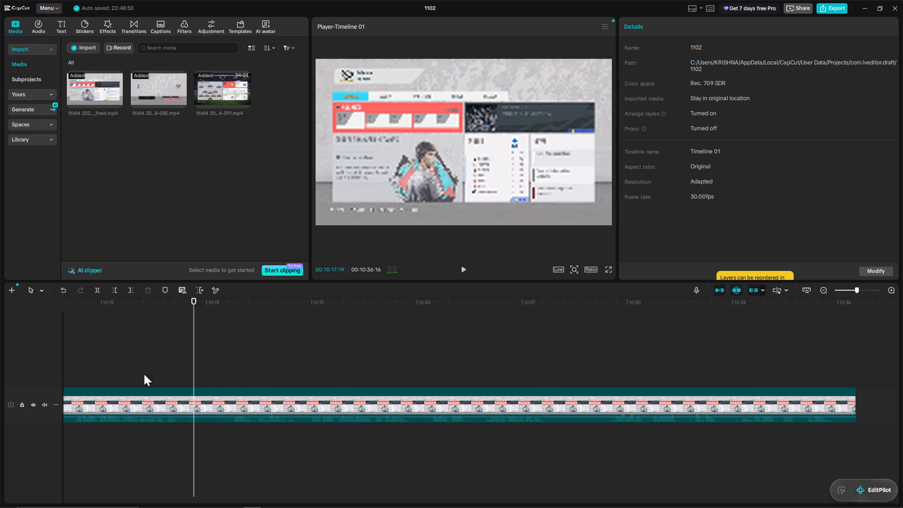
left_click(143, 373)
key("space")
key("space")
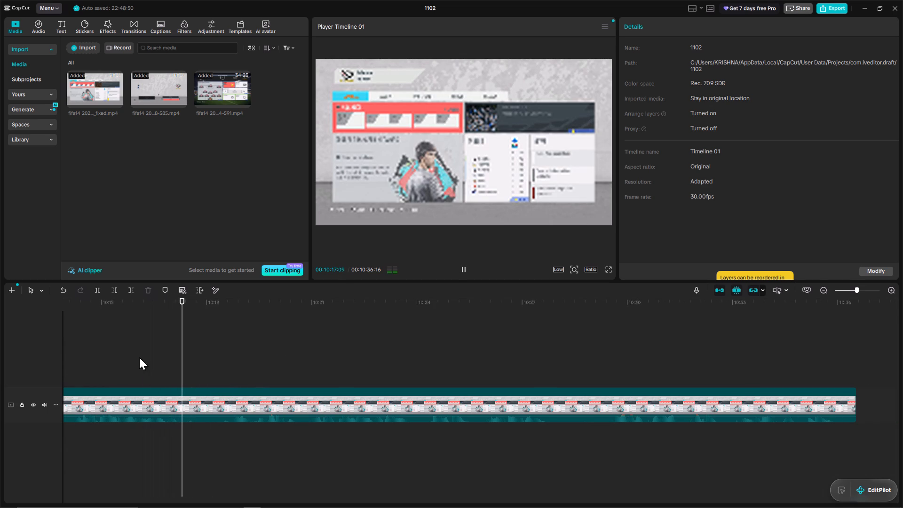
left_click(99, 291)
key("space")
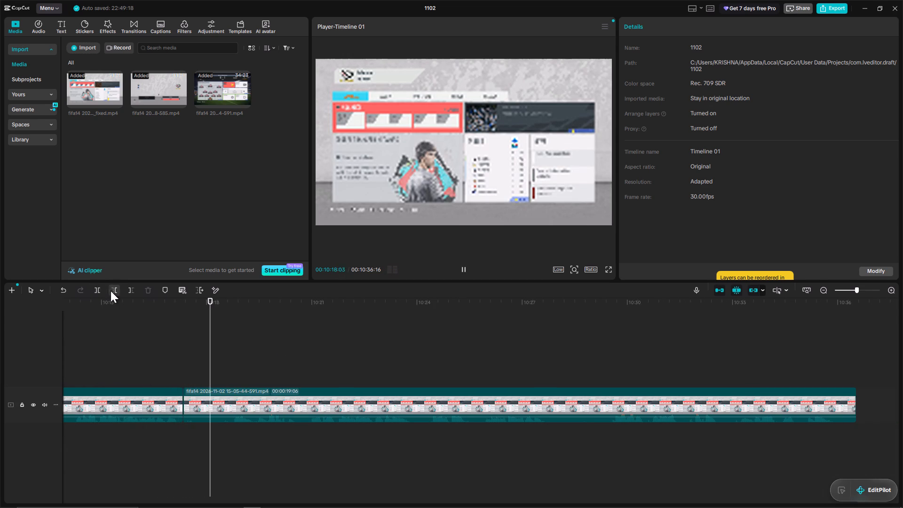
key("space")
left_click(114, 290)
Cut out the idle Central menu footage from about 00:10:26:26 to 00:10:28:08.
key("space")
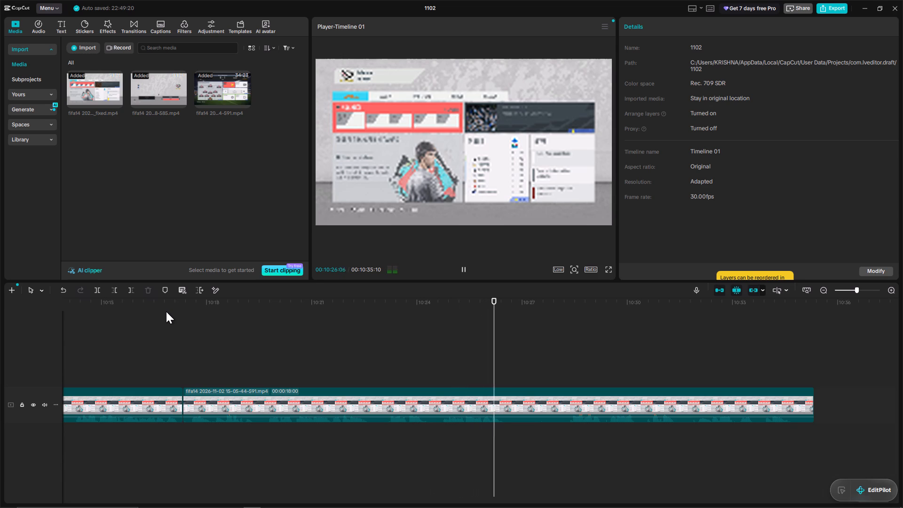
key("space")
left_click(96, 289)
key("space")
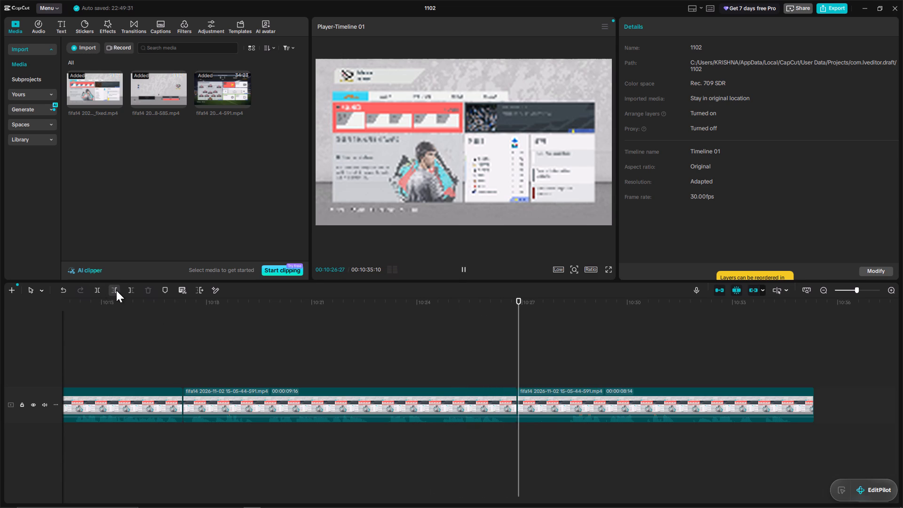
key("space")
left_click(115, 290)
Trim off the end of the last clip after 00:10:33:16.
key("space")
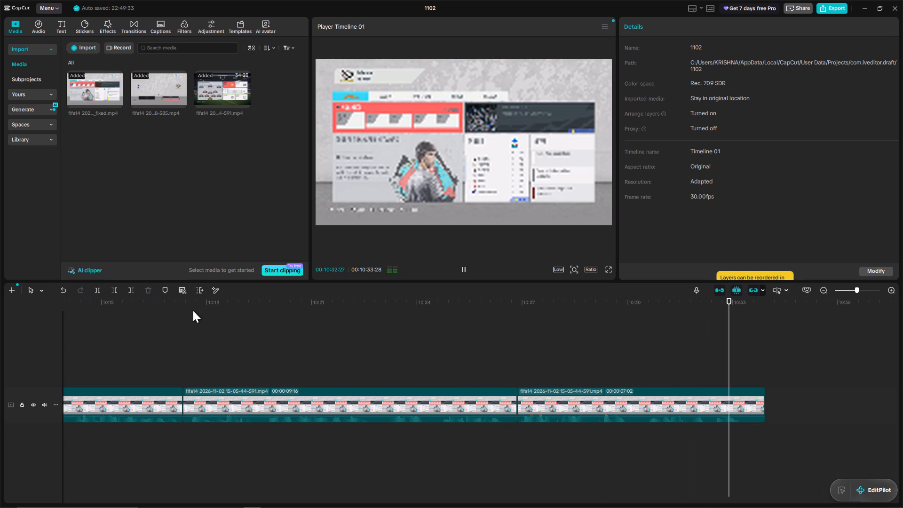
key("space")
left_click(135, 291)
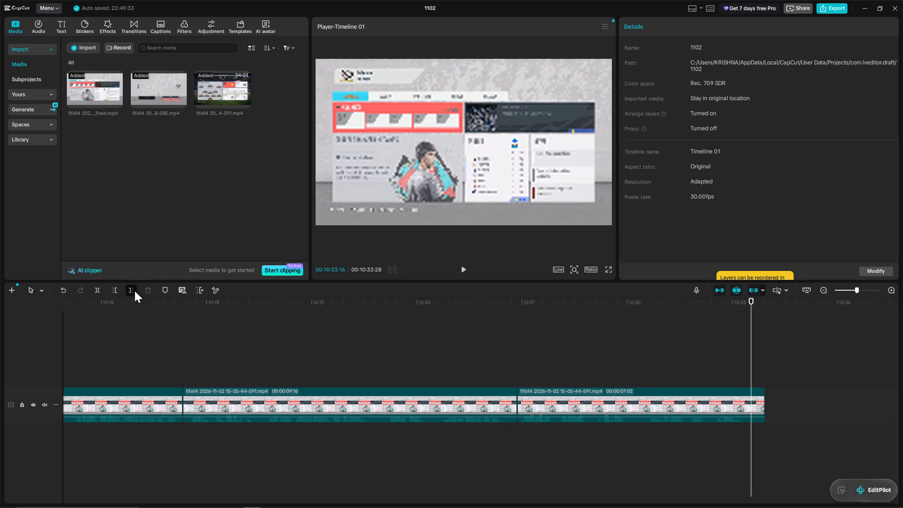
key("space")
key("space")
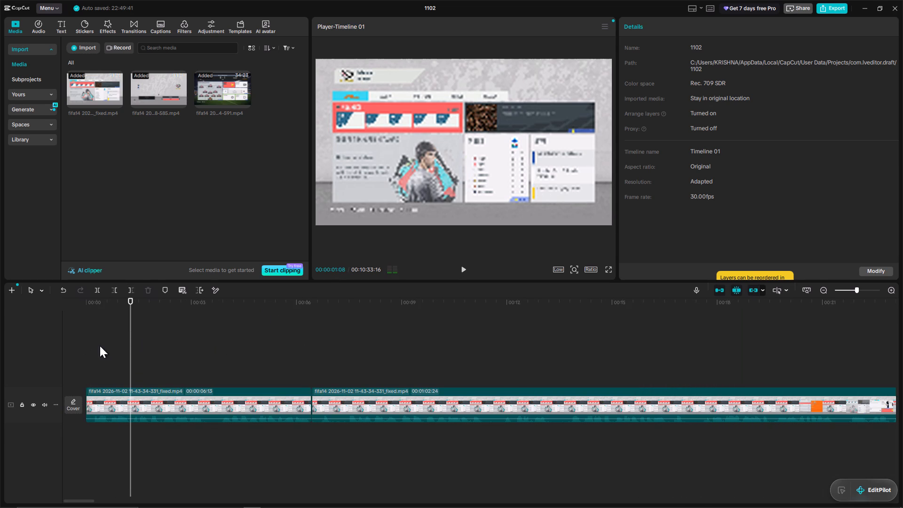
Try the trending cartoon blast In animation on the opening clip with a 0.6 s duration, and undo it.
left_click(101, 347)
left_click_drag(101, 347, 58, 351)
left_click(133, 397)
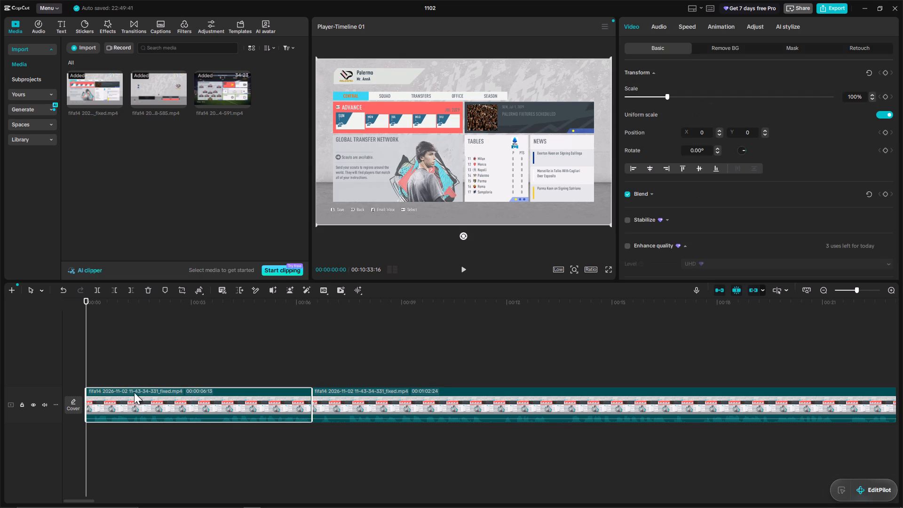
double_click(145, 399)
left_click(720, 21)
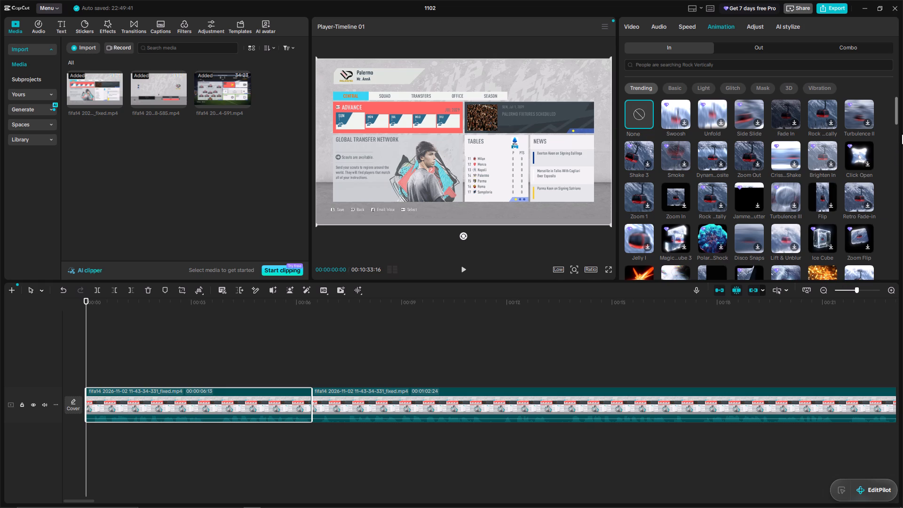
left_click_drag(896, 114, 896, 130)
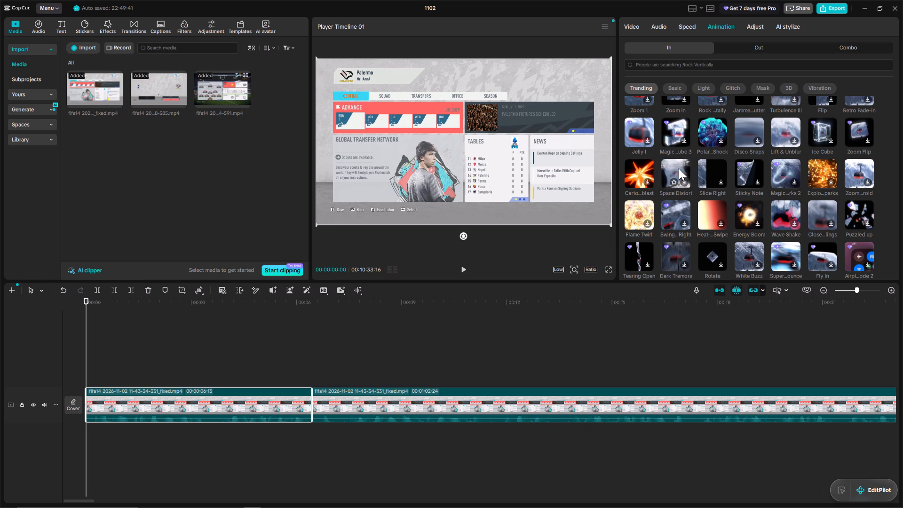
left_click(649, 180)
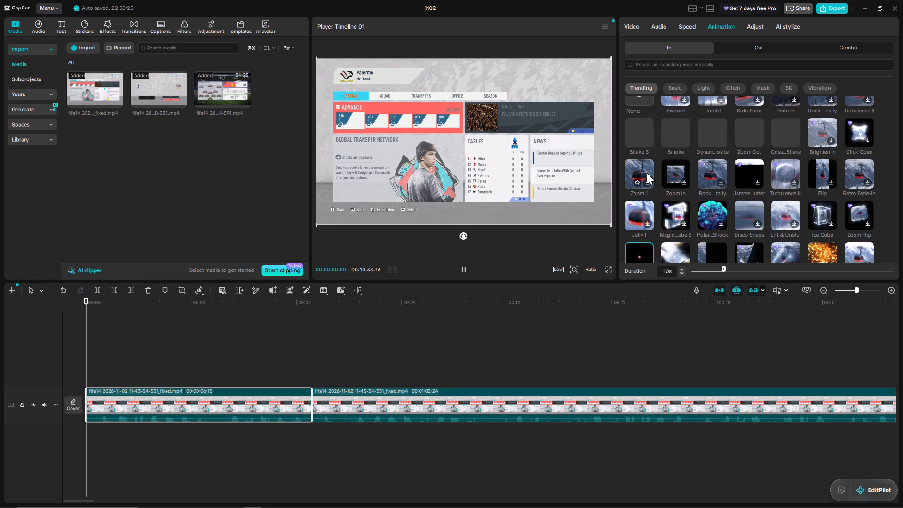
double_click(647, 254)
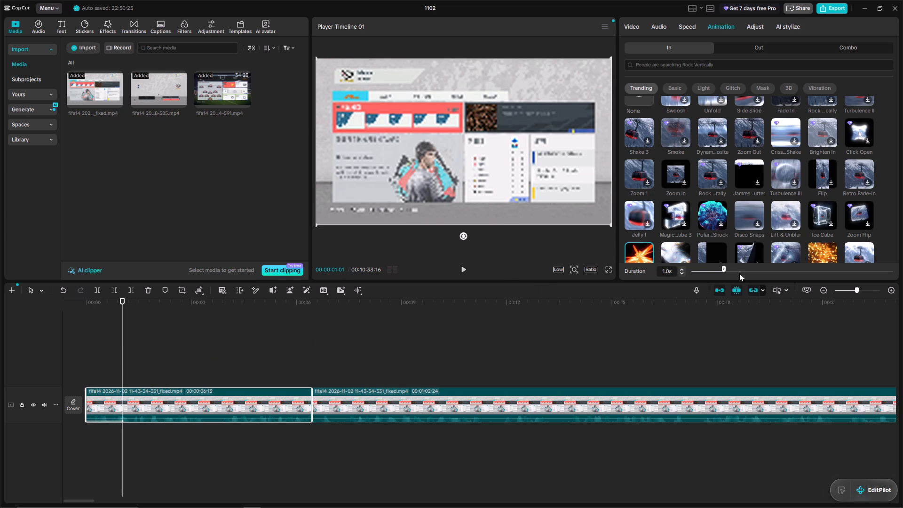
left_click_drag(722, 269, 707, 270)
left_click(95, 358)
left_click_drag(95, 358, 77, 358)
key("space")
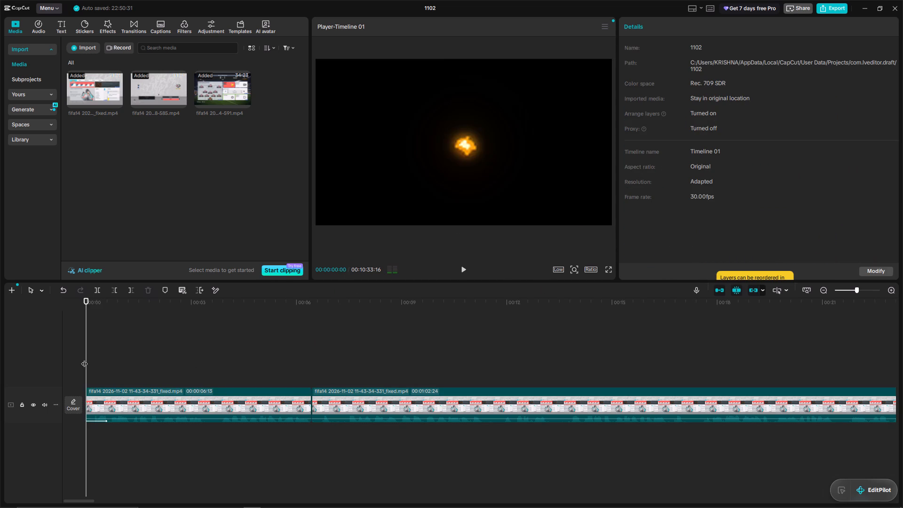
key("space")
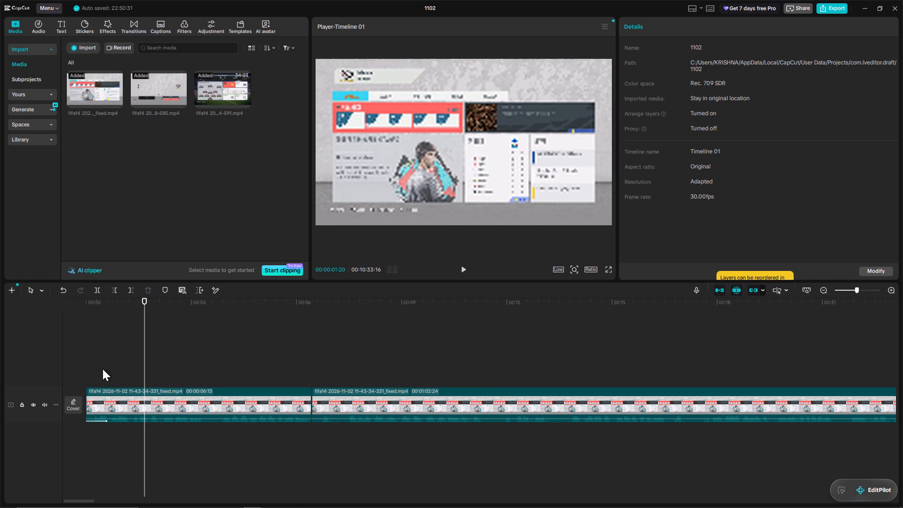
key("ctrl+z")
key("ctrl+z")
Apply the Basic In animation Rotate to the opening clip with a 0.4 s duration and preview it.
left_click(124, 392)
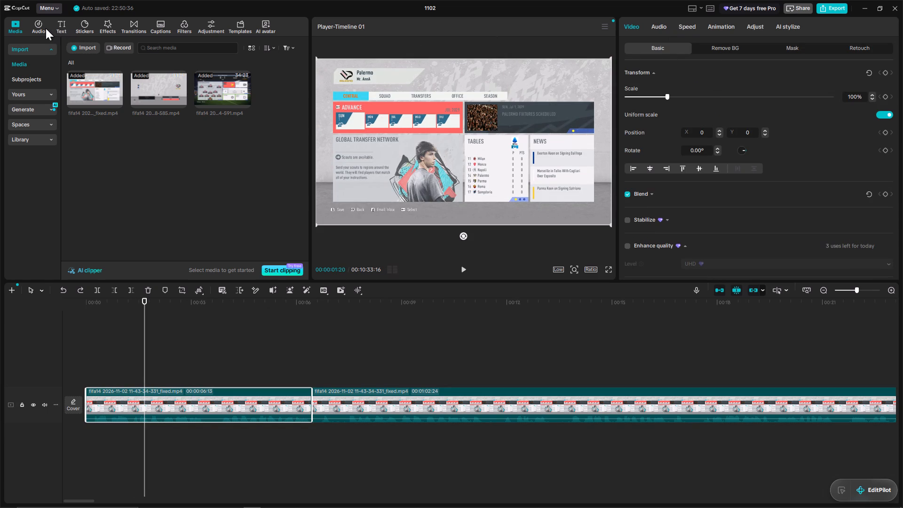
left_click(135, 26)
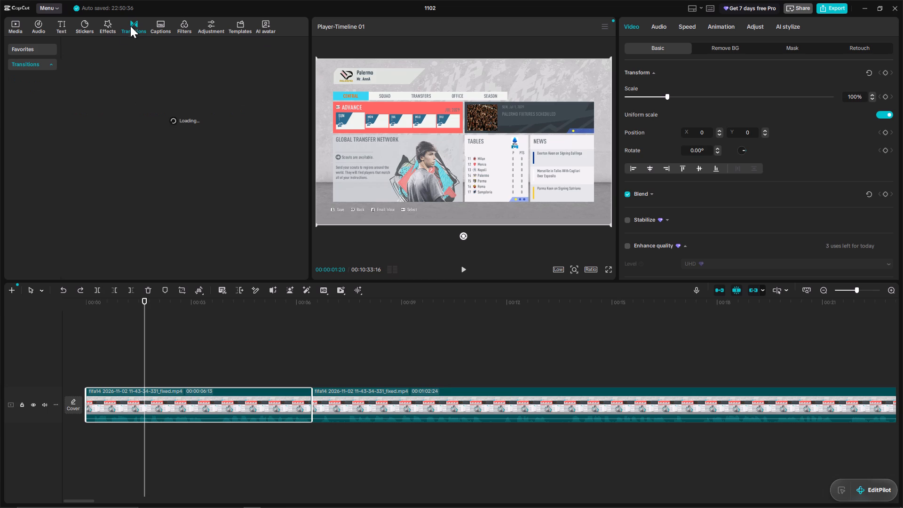
left_click(716, 24)
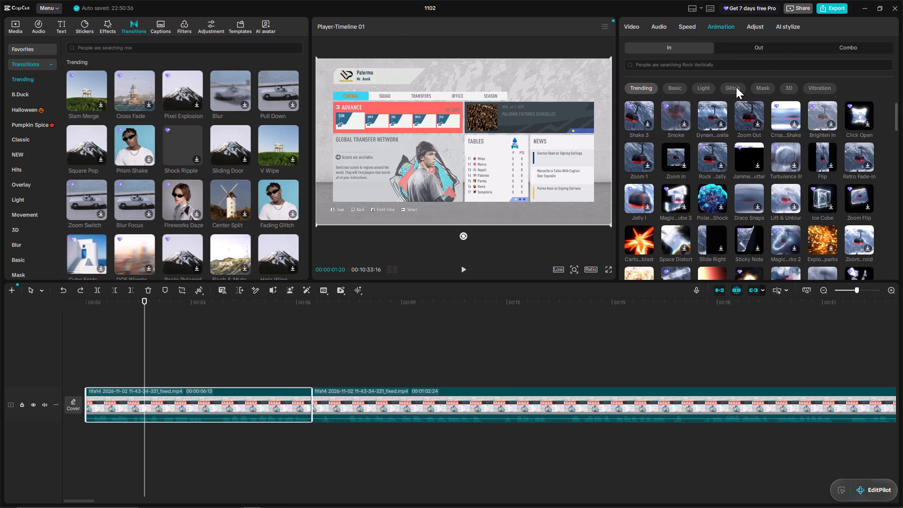
left_click(678, 91)
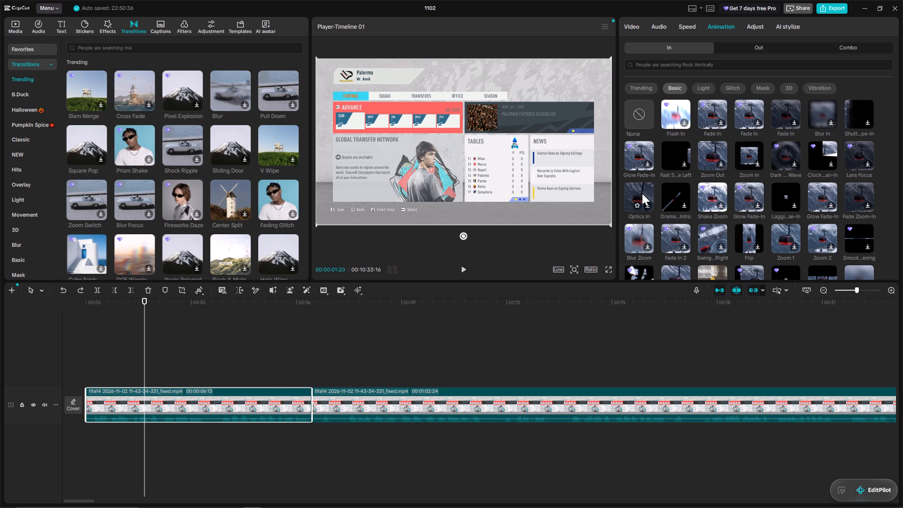
left_click(897, 114)
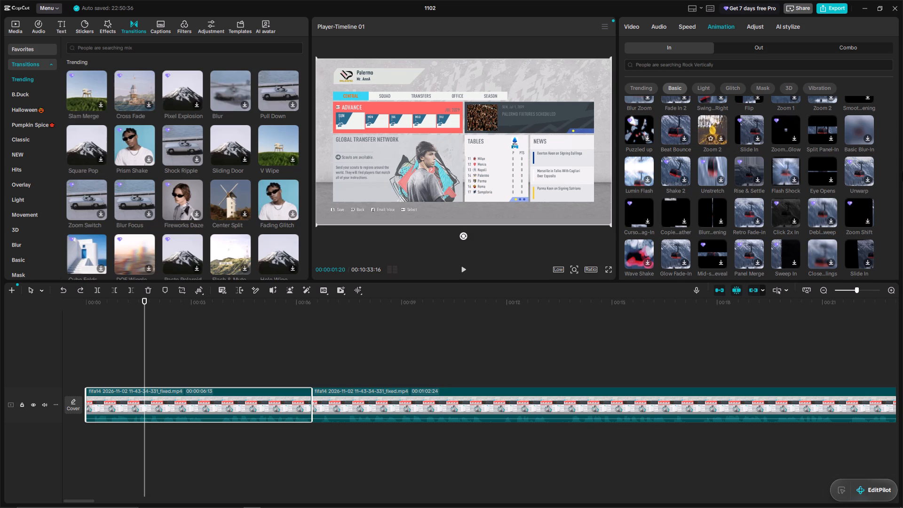
left_click_drag(898, 134, 900, 163)
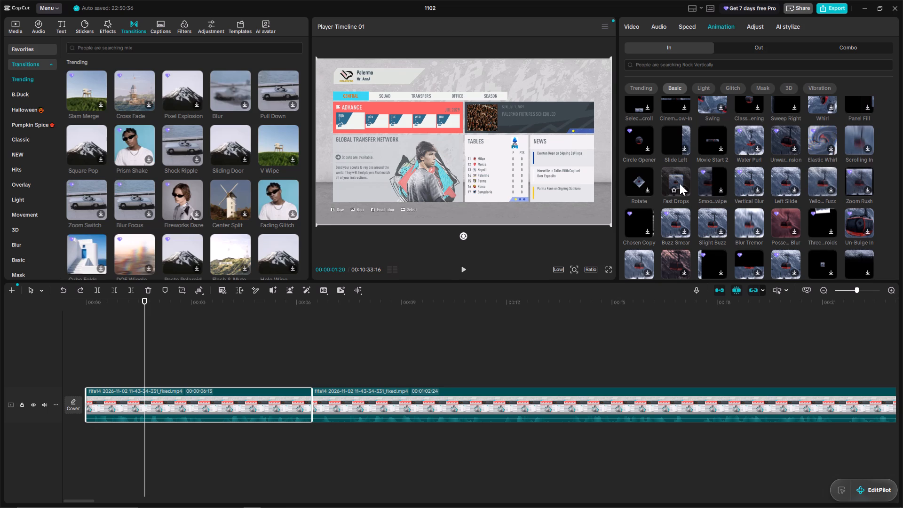
left_click(647, 189)
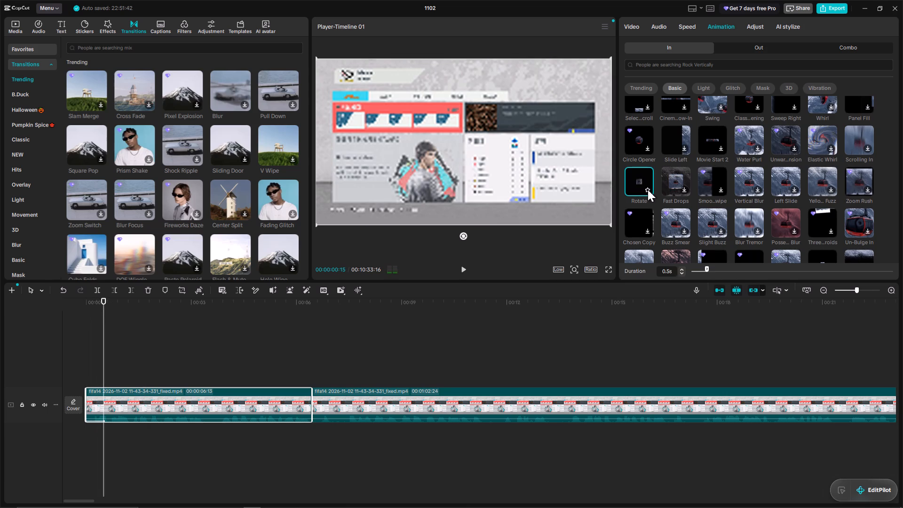
double_click(636, 183)
left_click_drag(706, 270, 704, 270)
left_click_drag(704, 270, 702, 271)
left_click(98, 346)
left_click_drag(98, 346, 76, 351)
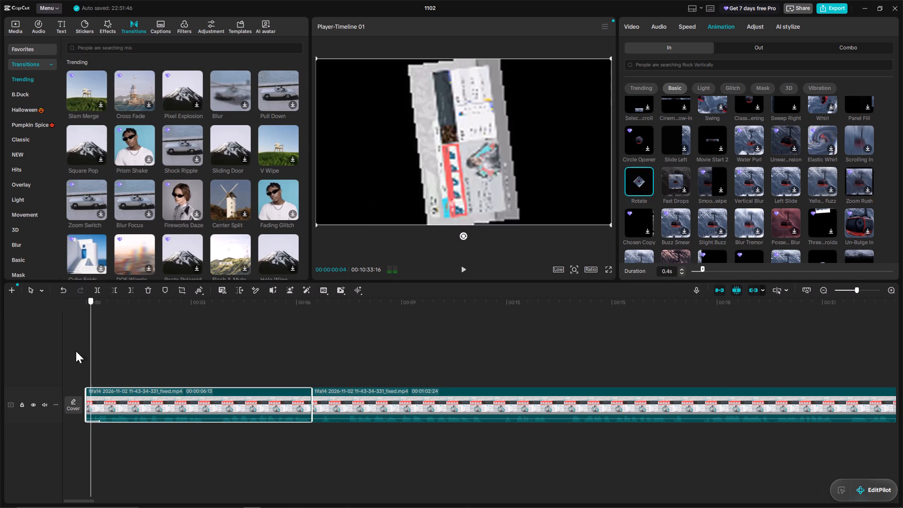
left_click_drag(76, 351, 62, 351)
key("space")
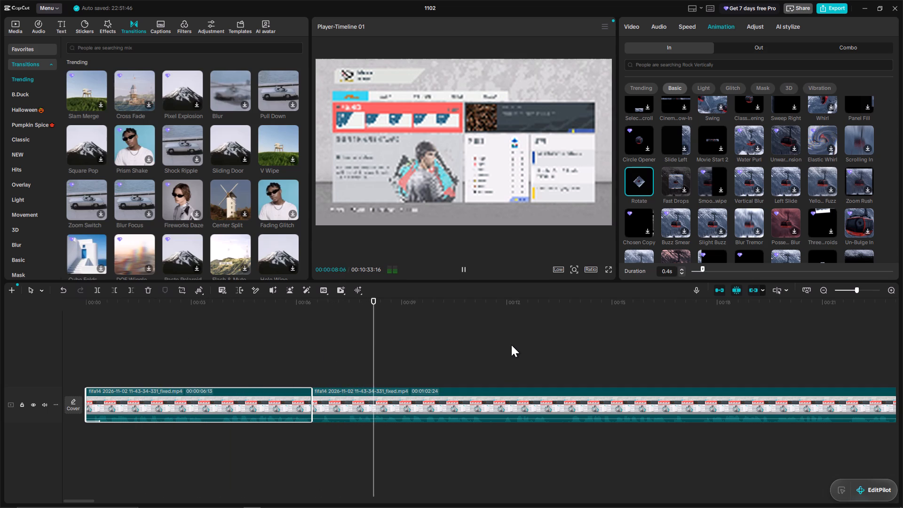
key("space")
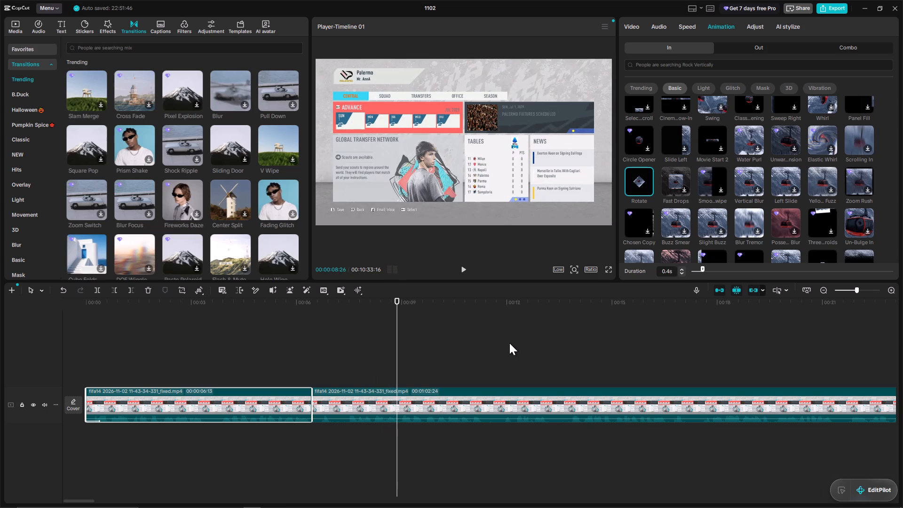
Save the project.
key("ctrl+s")
key("space")
key("space")
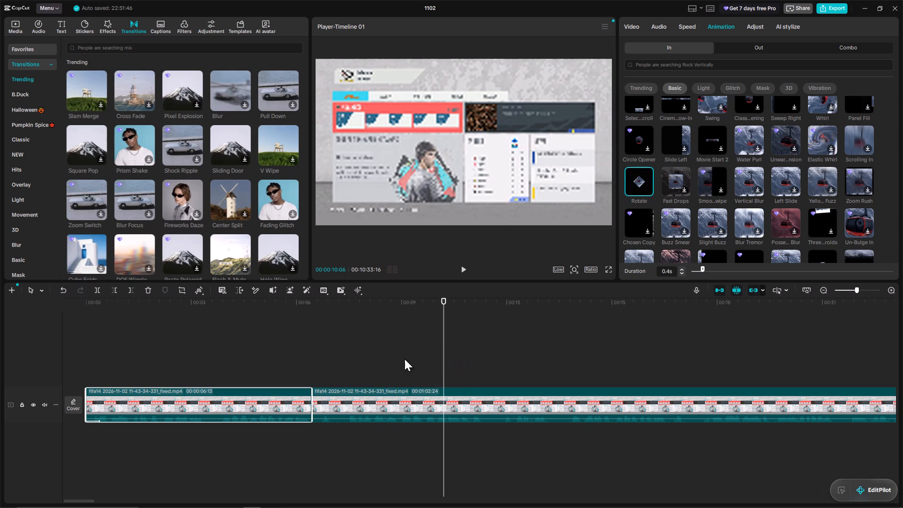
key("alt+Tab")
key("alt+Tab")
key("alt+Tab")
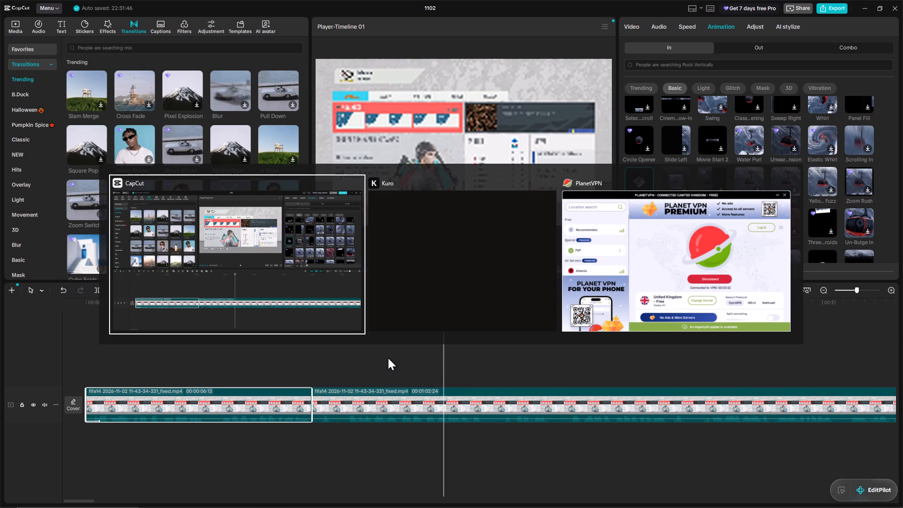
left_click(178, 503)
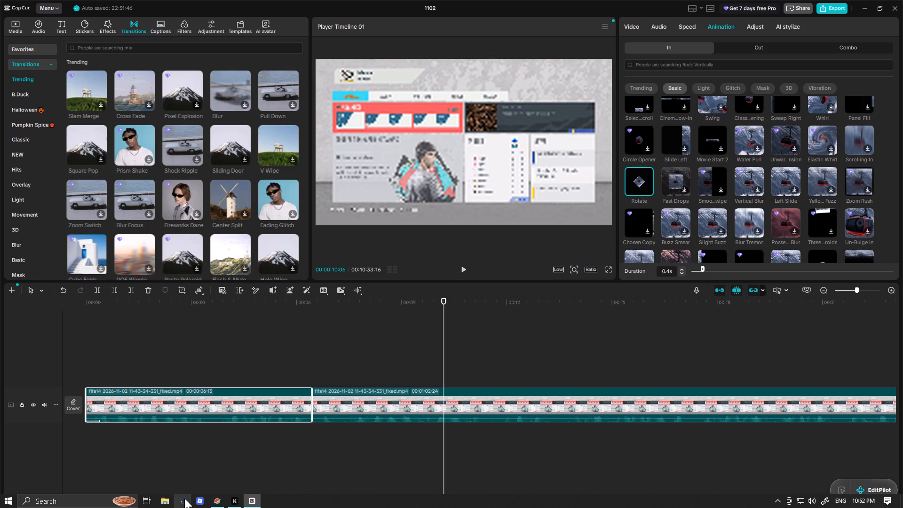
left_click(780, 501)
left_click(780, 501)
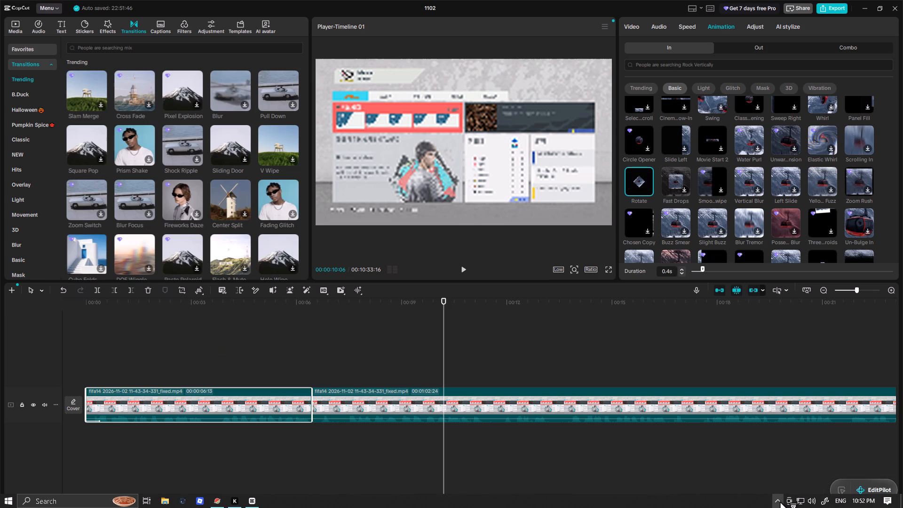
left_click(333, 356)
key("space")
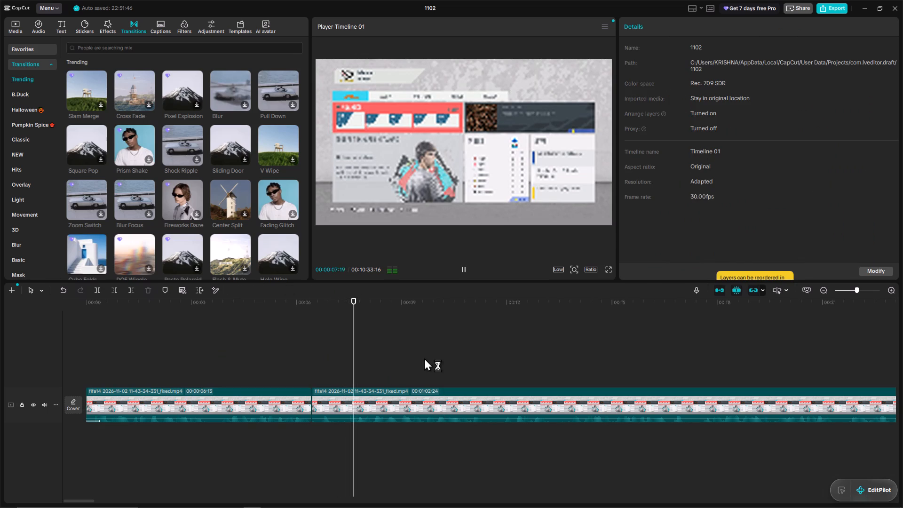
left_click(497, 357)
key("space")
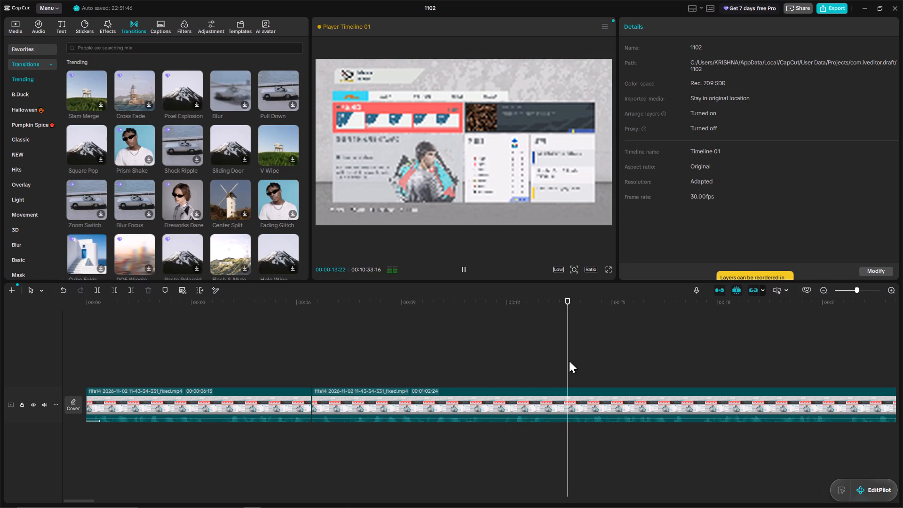
Find the cut point by playing the second clip and split it at 00:00:13:20.
key("space")
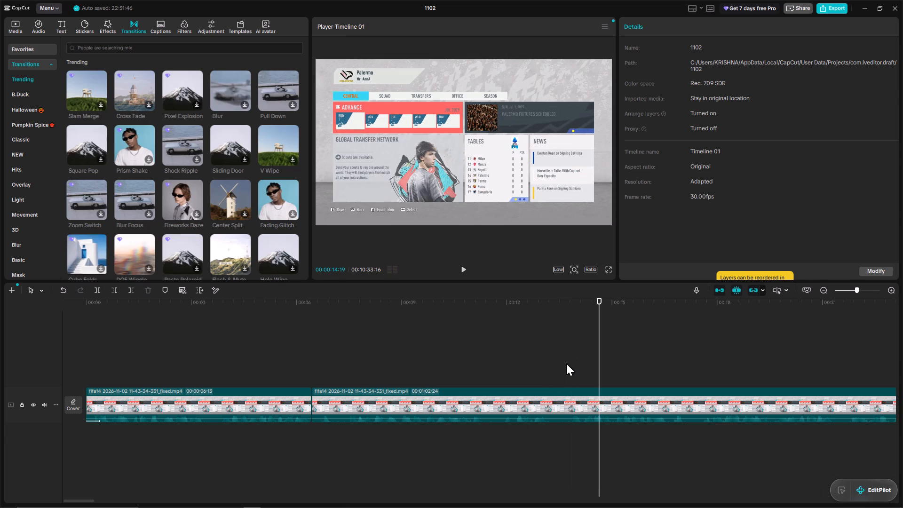
left_click(566, 364)
key("space")
key("space")
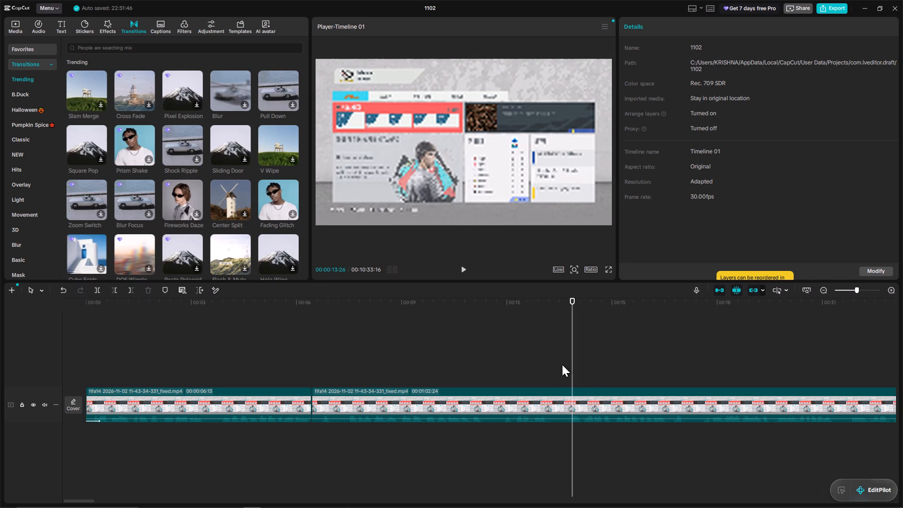
left_click(561, 365)
key("space")
key("space")
key("space")
key("space")
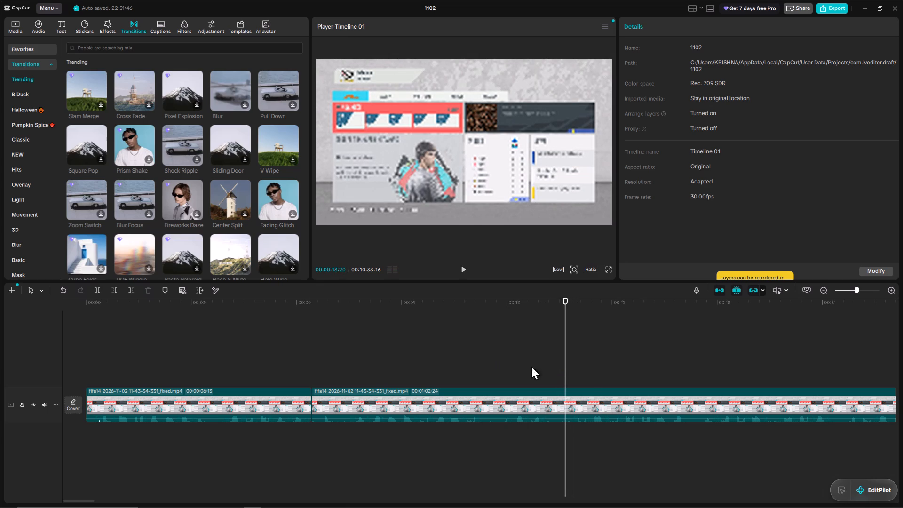
left_click(95, 289)
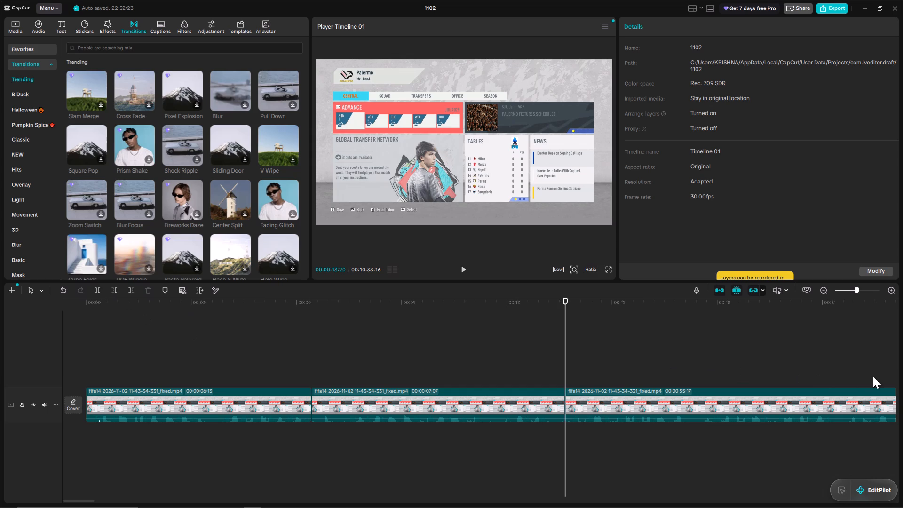
Play through the following footage to find the end of the section and split the clip at 00:00:37:20.
left_click(885, 371)
key("space")
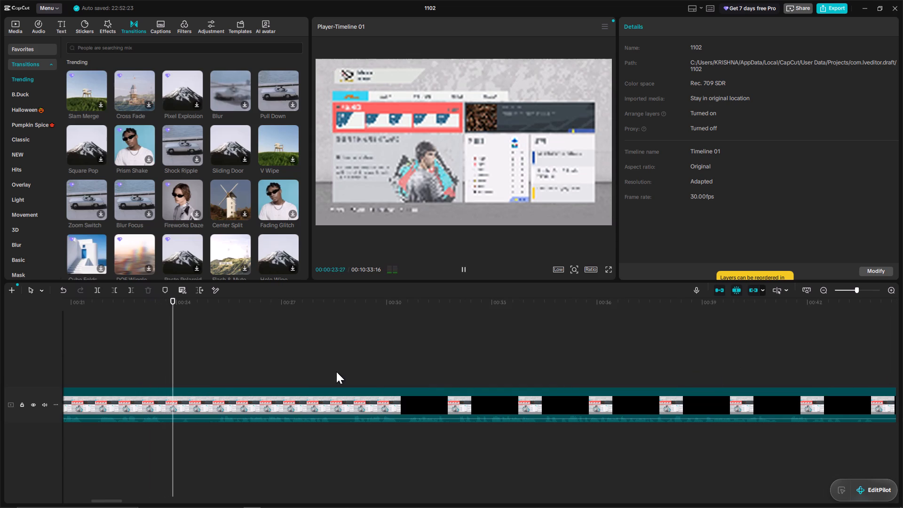
left_click(387, 376)
key("space")
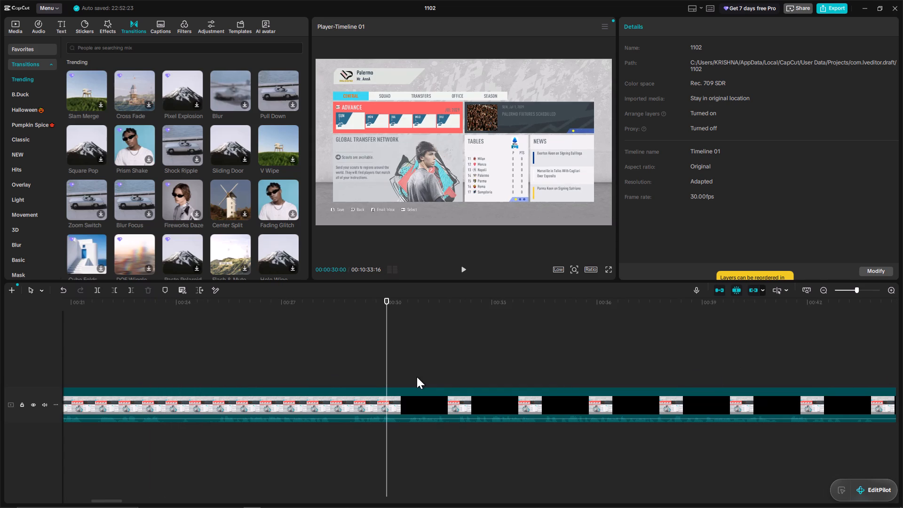
left_click(408, 379)
key("space")
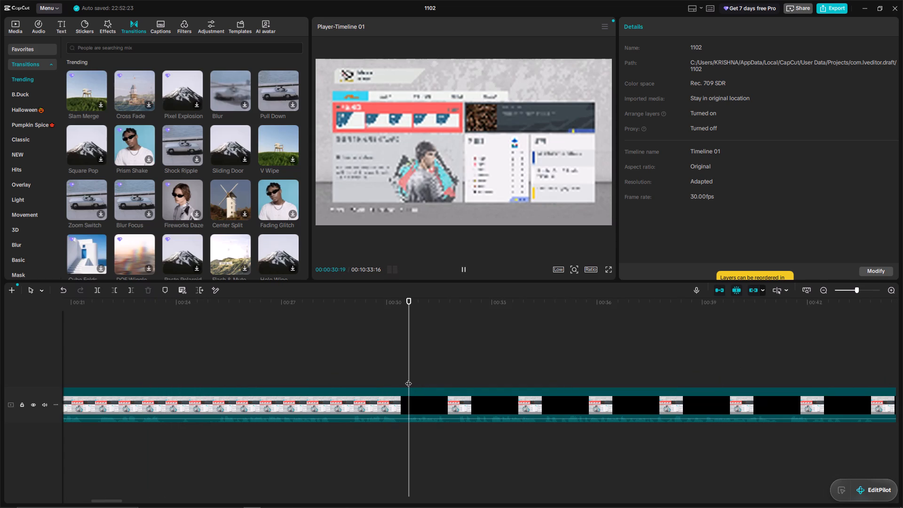
left_click(488, 376)
key("space")
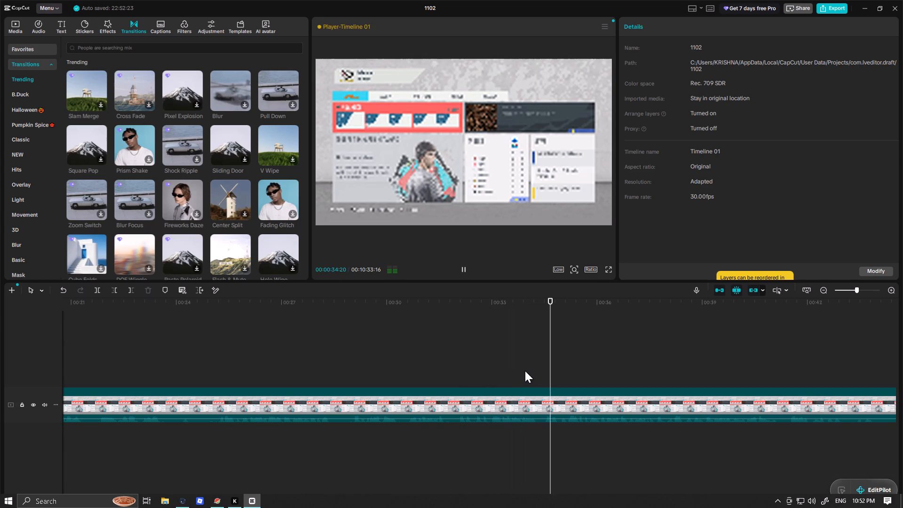
left_click(706, 372)
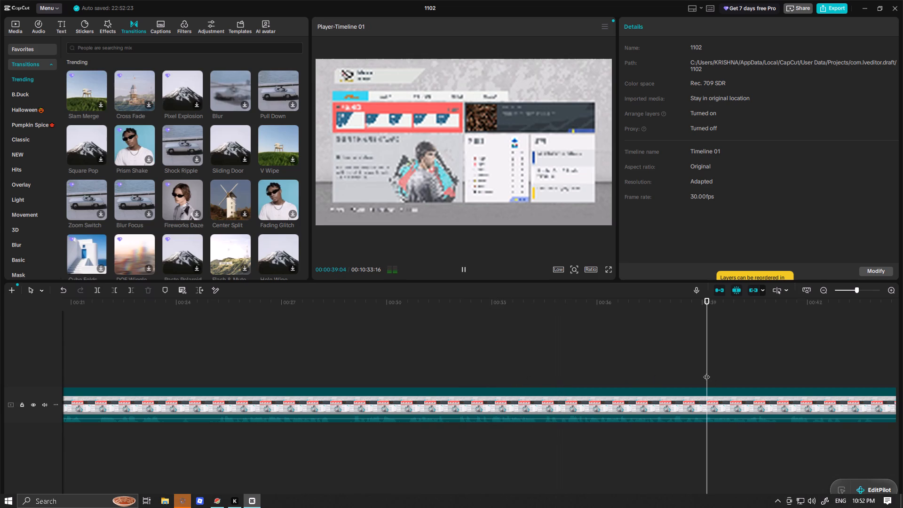
key("space")
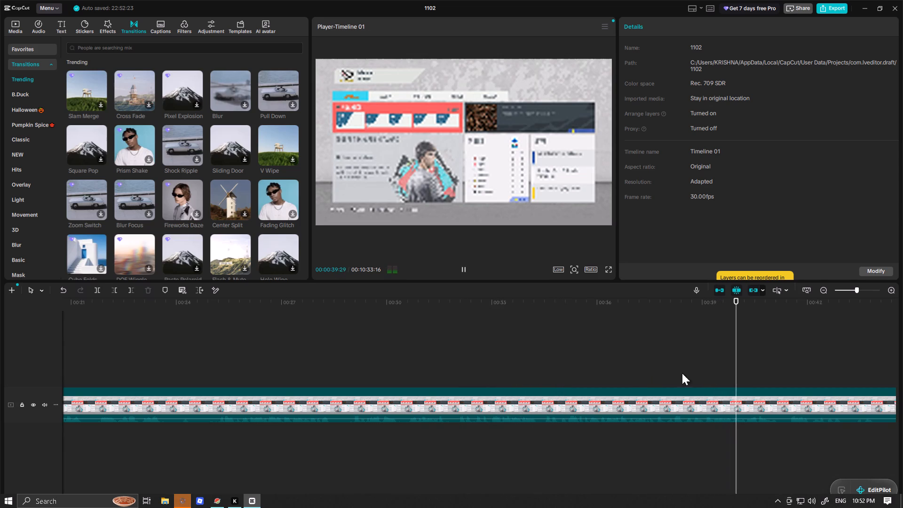
key("space")
left_click(632, 377)
key("space")
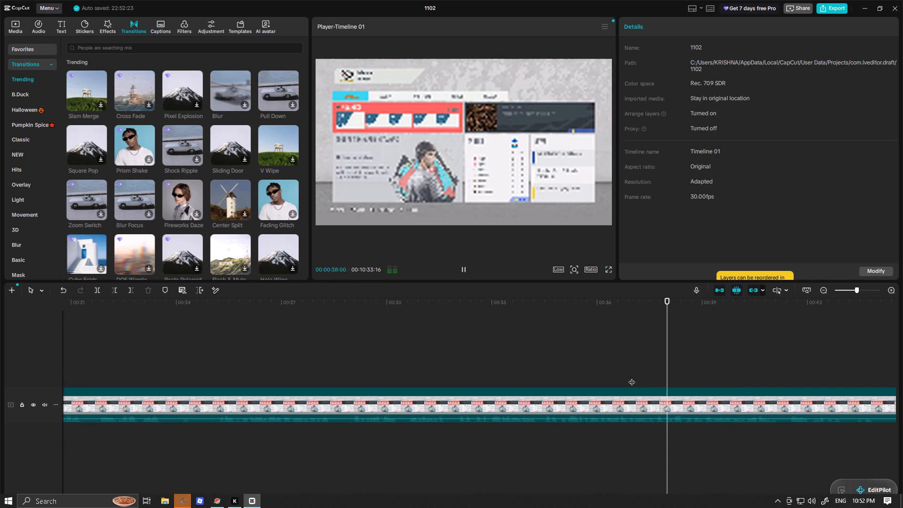
key("space")
left_click(589, 378)
key("space")
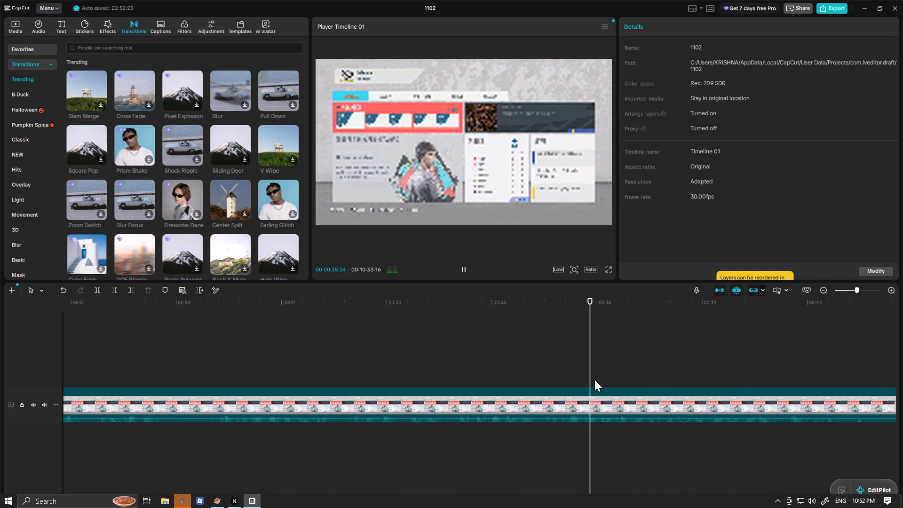
left_click(654, 380)
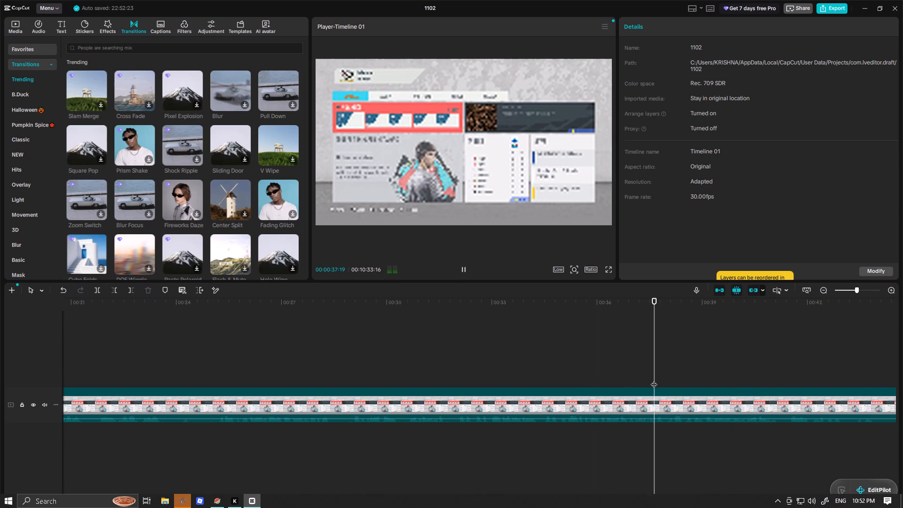
key("space")
left_click(655, 379)
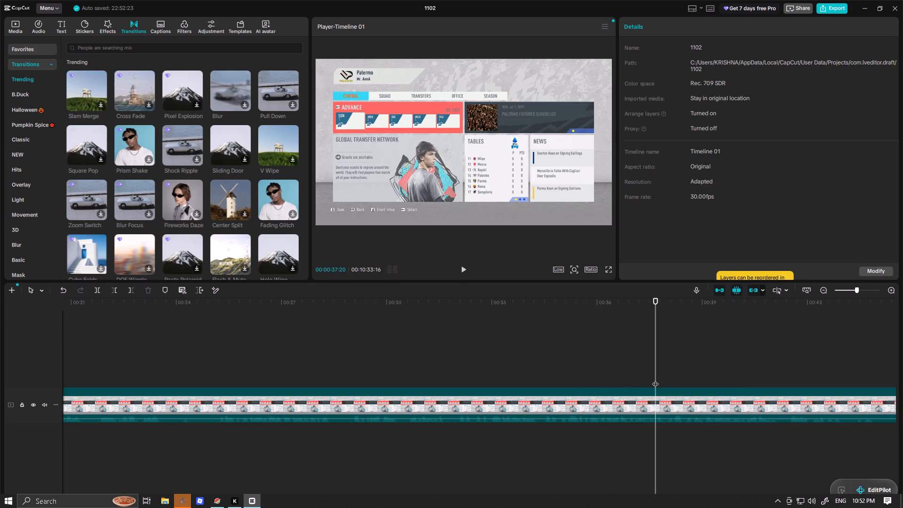
key("space")
left_click(655, 379)
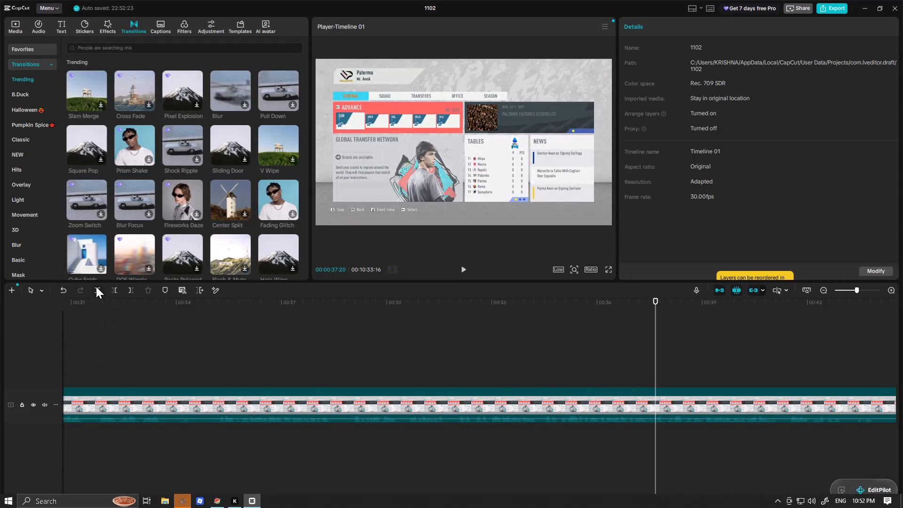
left_click(96, 286)
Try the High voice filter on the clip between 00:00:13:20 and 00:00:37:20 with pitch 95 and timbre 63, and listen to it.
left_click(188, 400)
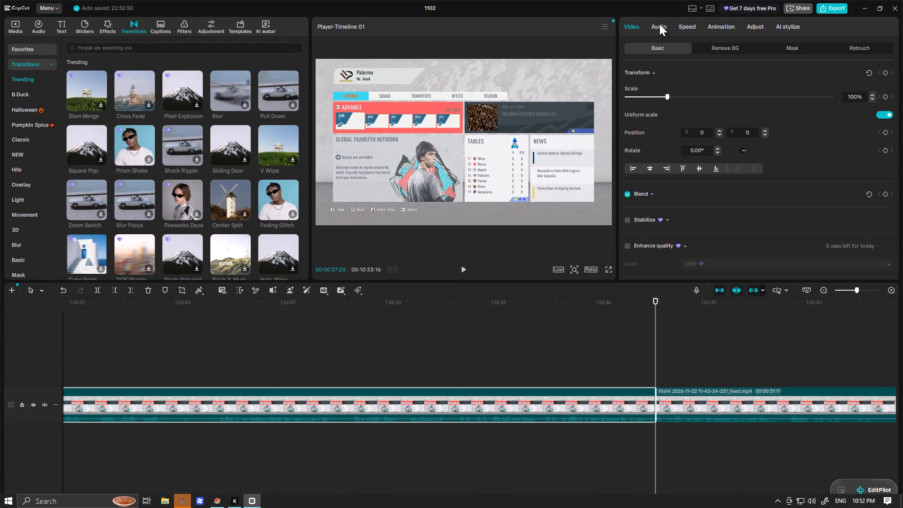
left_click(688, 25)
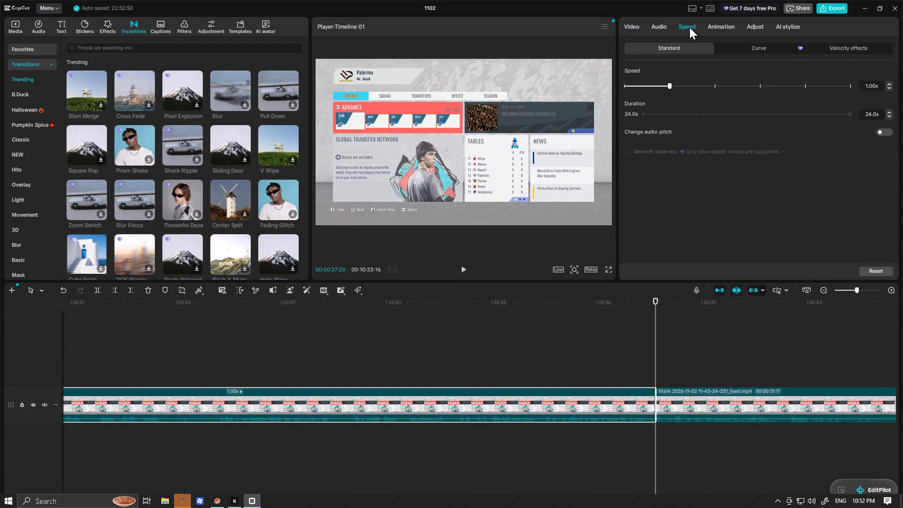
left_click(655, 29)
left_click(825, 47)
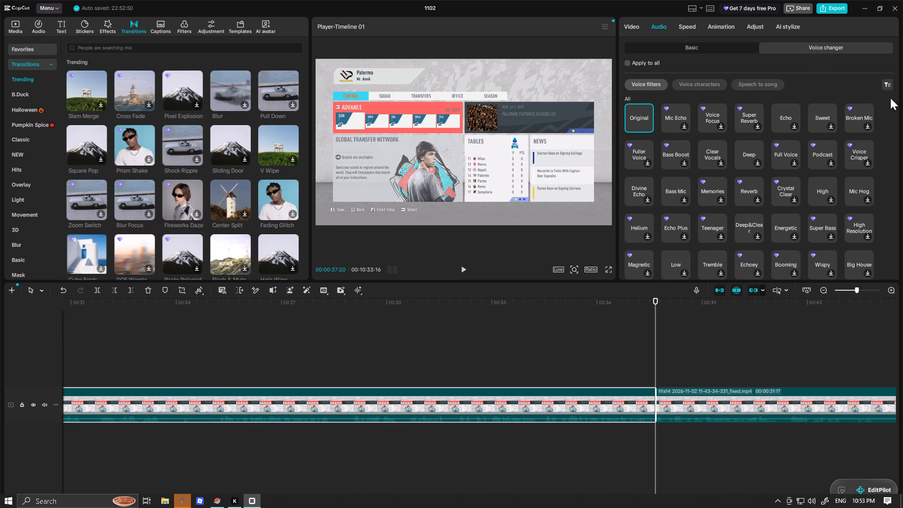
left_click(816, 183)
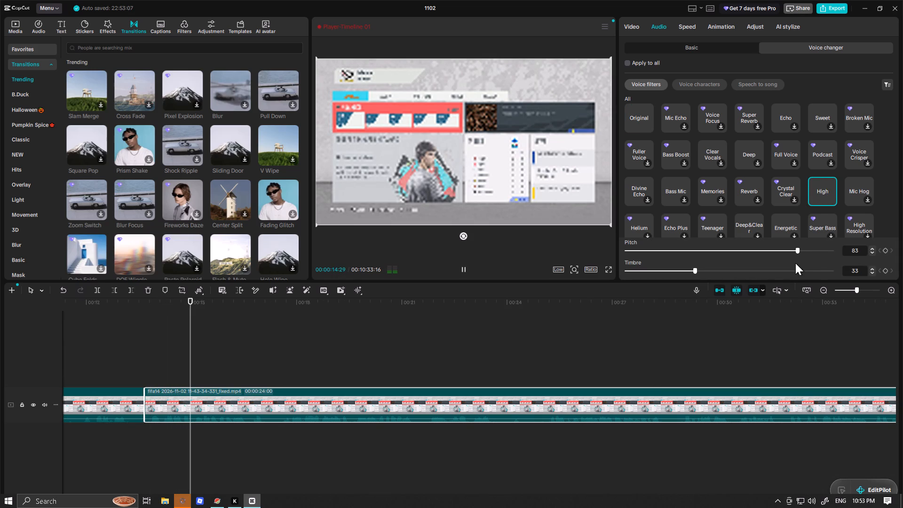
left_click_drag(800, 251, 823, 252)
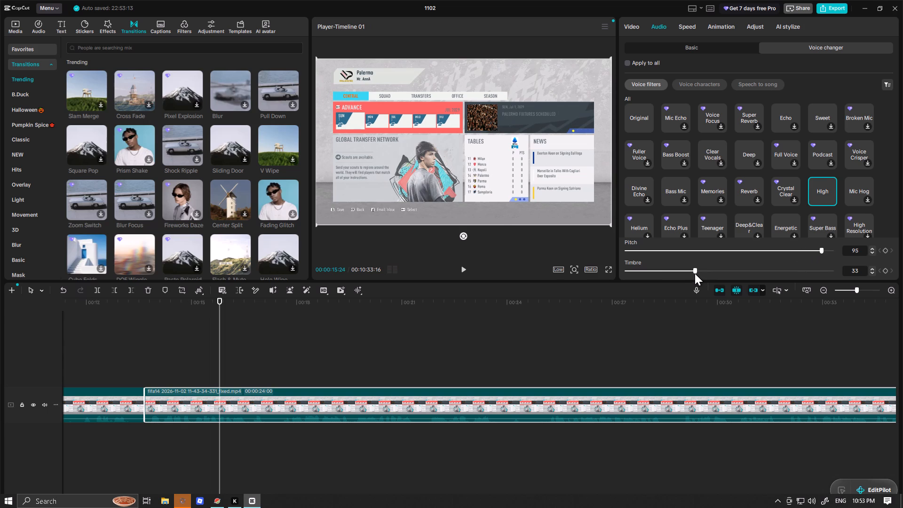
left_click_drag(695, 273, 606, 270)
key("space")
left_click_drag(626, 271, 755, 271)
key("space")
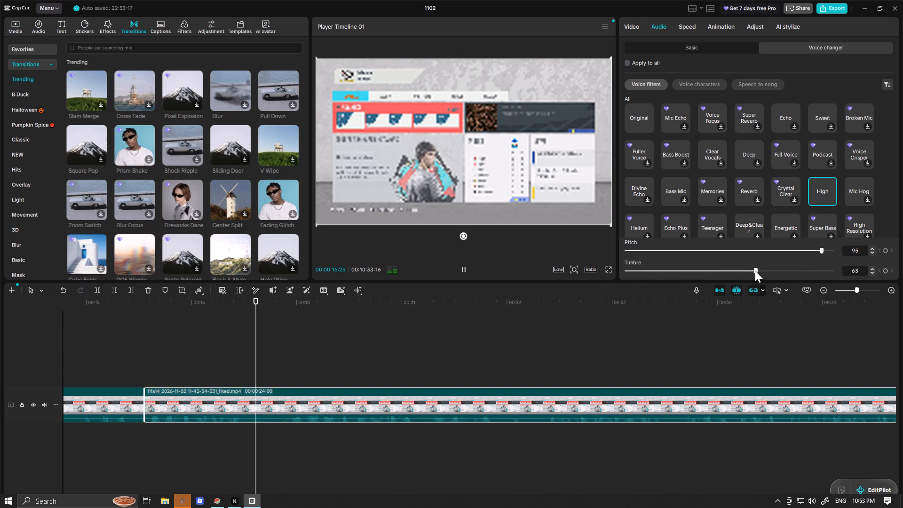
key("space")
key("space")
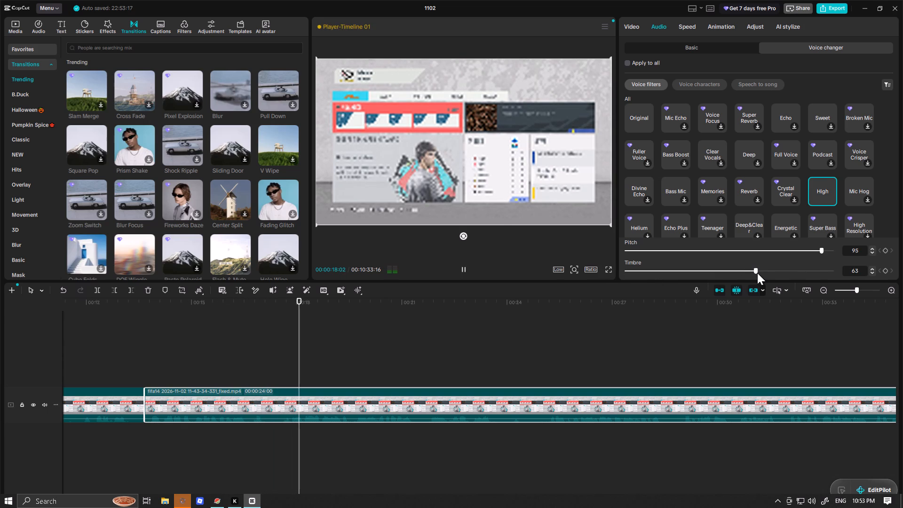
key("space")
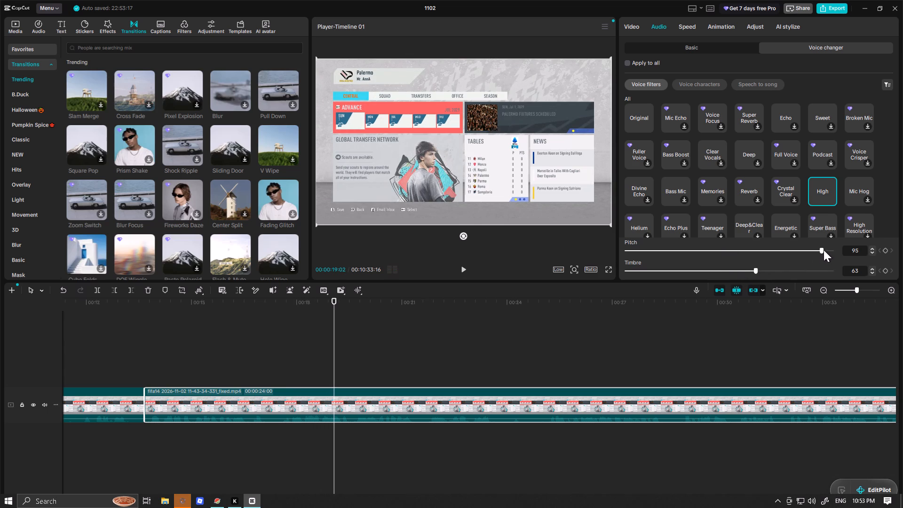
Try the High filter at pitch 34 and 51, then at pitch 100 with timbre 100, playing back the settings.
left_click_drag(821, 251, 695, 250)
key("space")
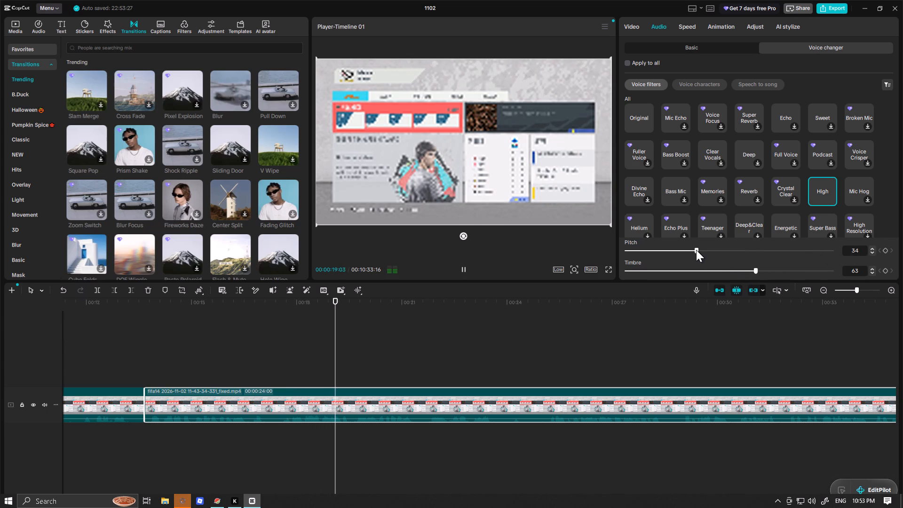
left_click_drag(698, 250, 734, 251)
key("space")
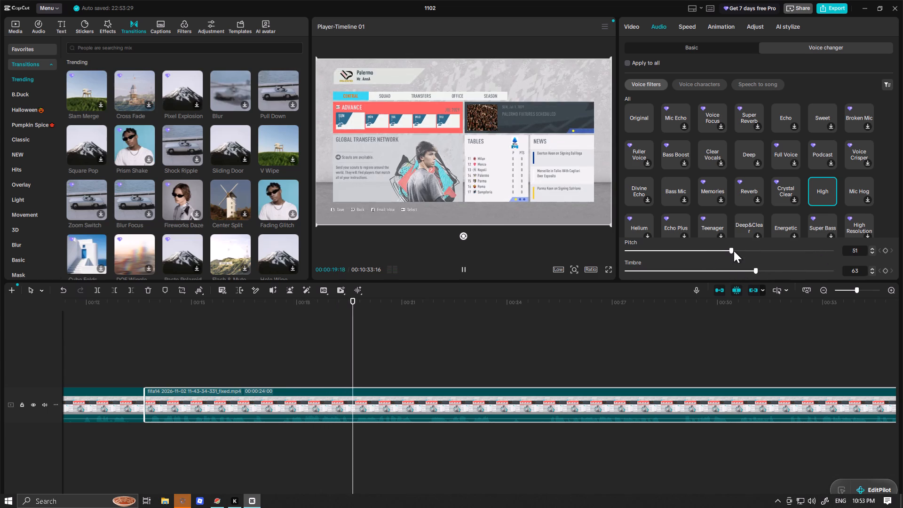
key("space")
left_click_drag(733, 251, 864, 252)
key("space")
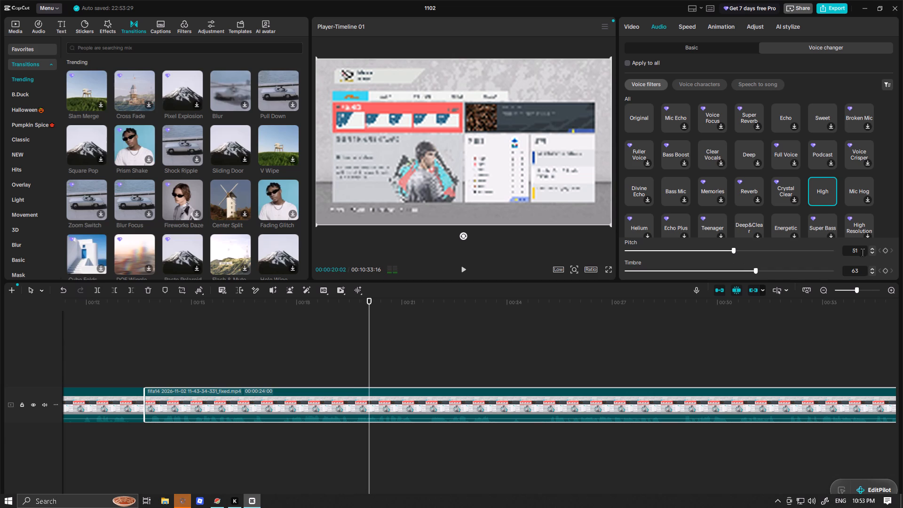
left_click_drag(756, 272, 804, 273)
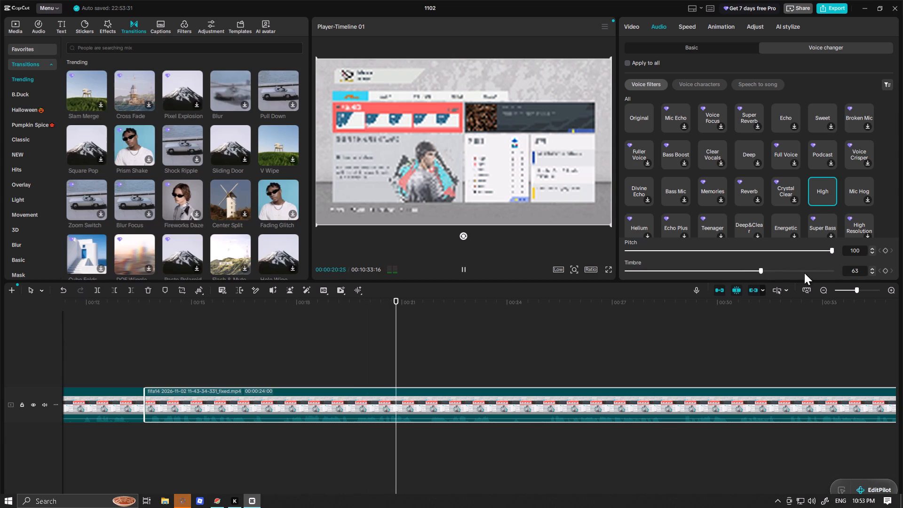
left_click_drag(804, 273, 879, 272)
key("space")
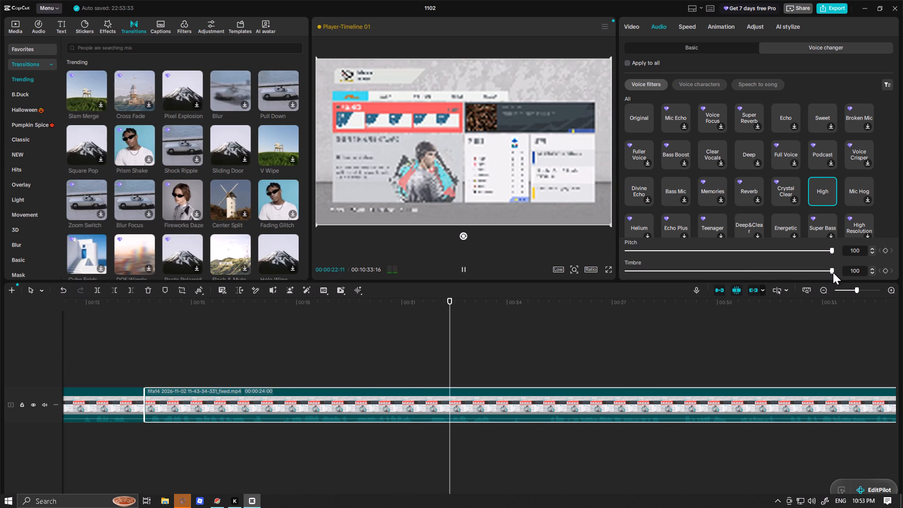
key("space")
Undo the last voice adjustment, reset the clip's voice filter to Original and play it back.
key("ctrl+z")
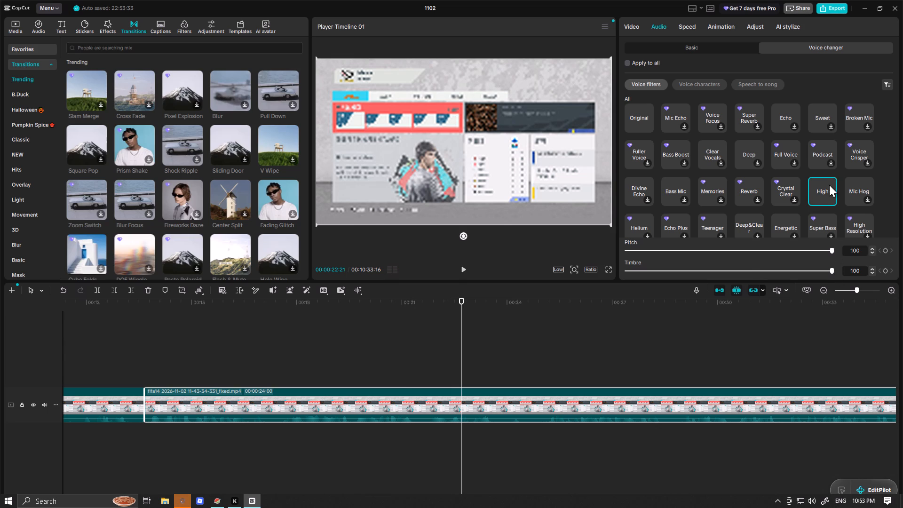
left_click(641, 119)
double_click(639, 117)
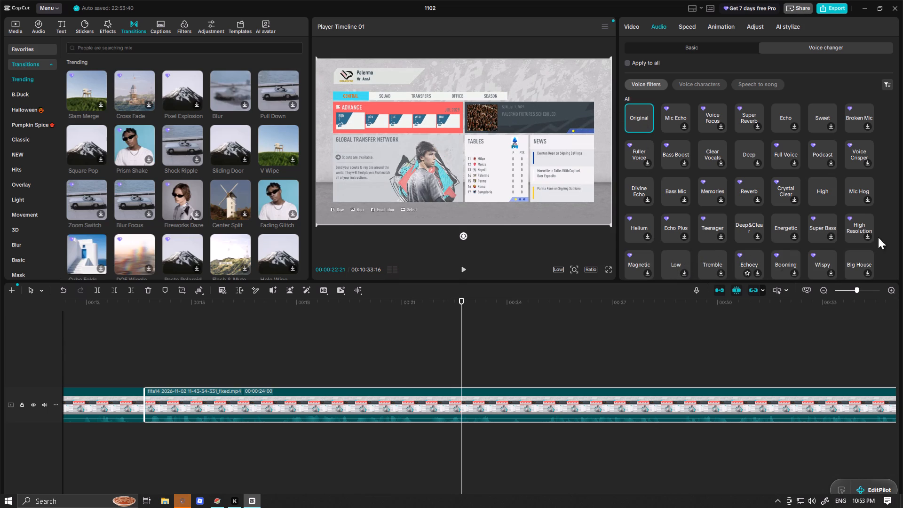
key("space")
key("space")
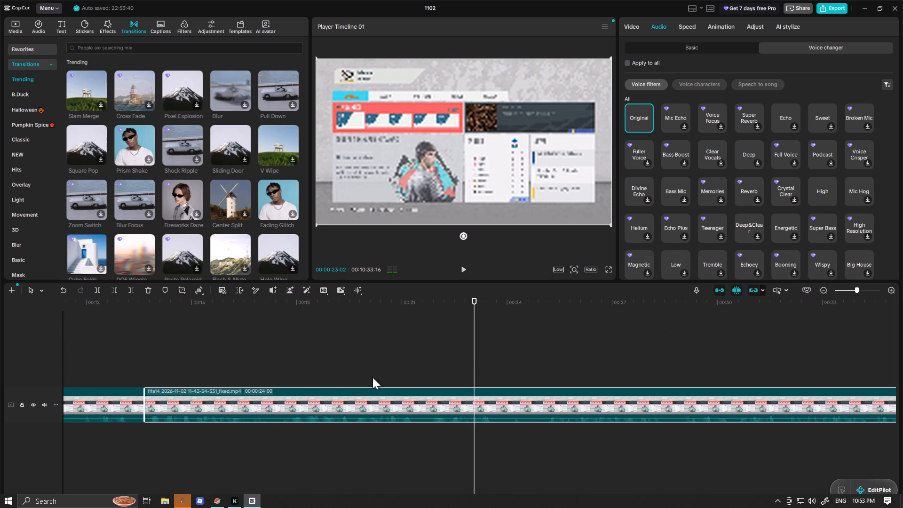
Set the standard speed of the clip starting at 00:00:13:20 to 1.42x.
left_click(691, 24)
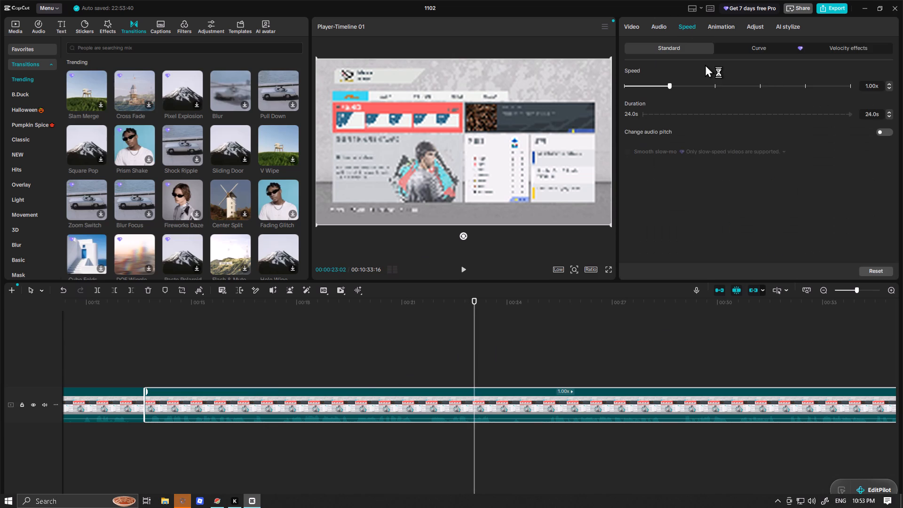
left_click(689, 83)
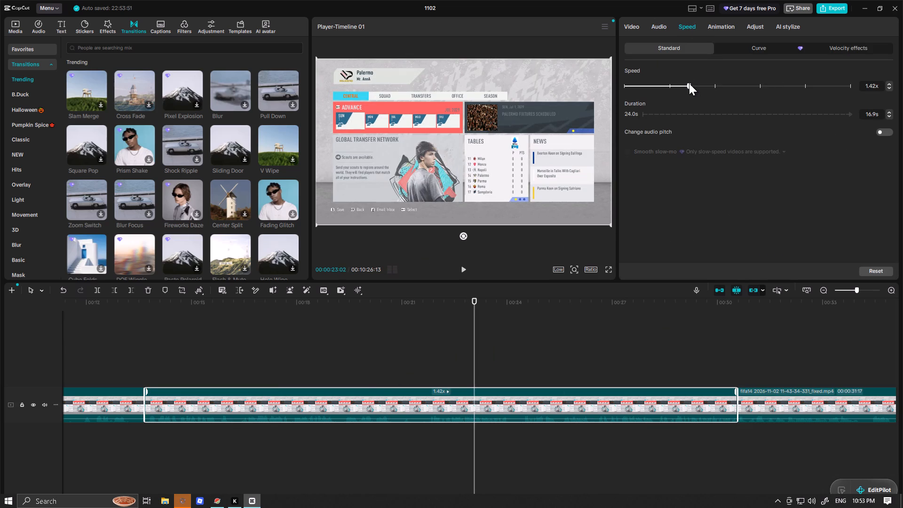
Set the speed of the clip starting at 00:00:13:20 to 1.5x and play back from about 00:00:12 into it.
left_click(689, 83)
left_click(125, 349)
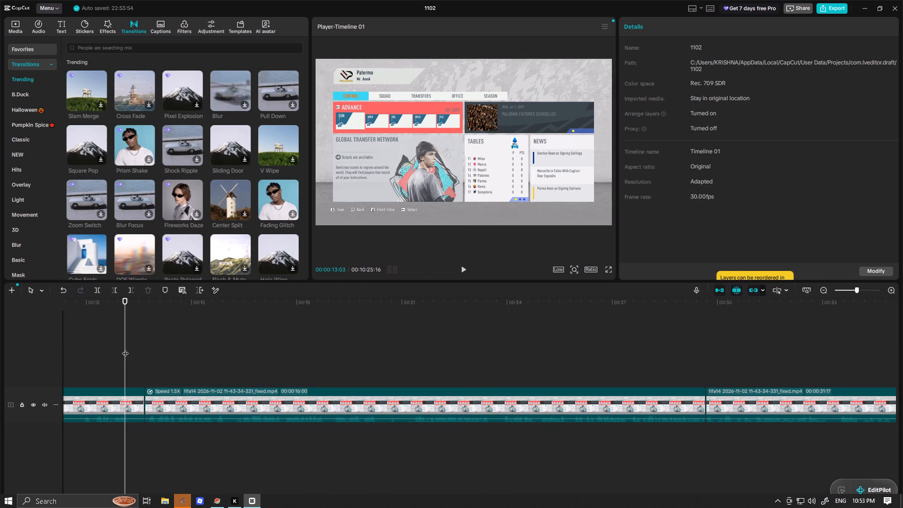
key("space")
left_click(85, 353)
left_click(85, 354)
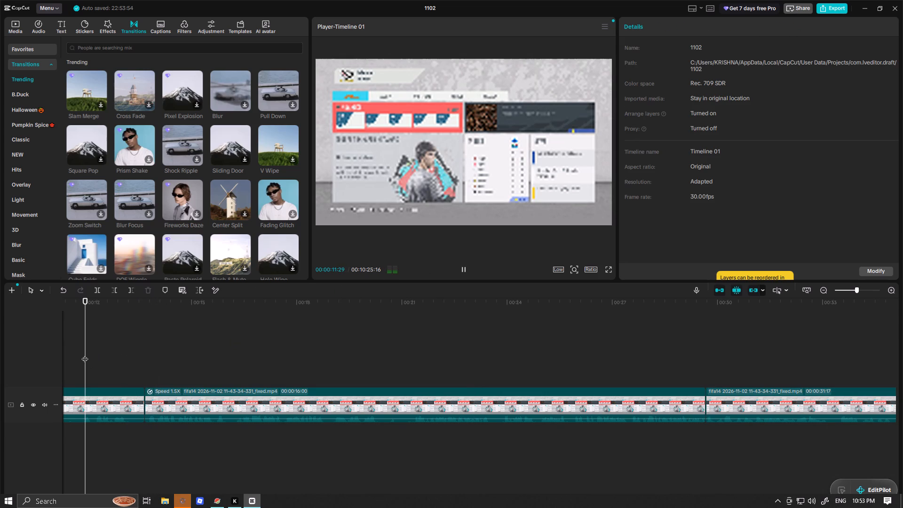
key("space")
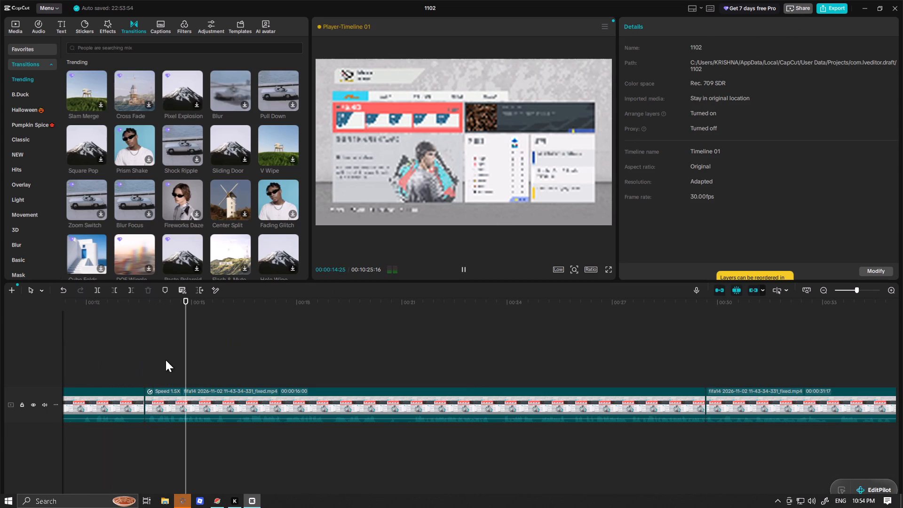
key("space")
left_click(178, 393)
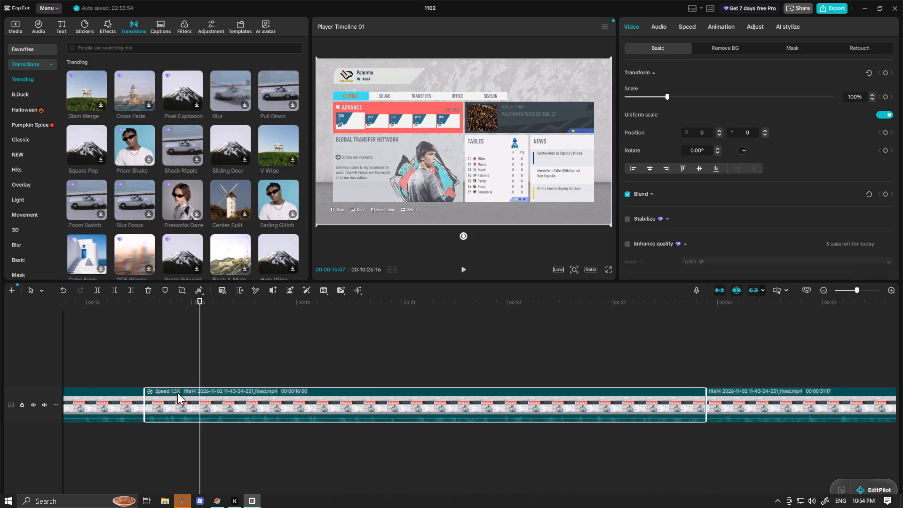
Add a default text at 00:00:13:20 reading "*yapping*" and enlarge it slightly in the preview.
left_click(143, 371)
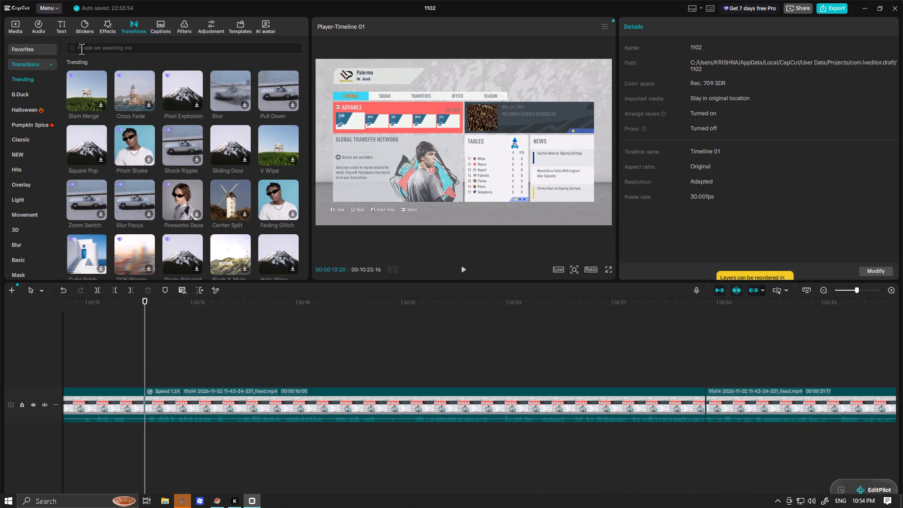
left_click(57, 27)
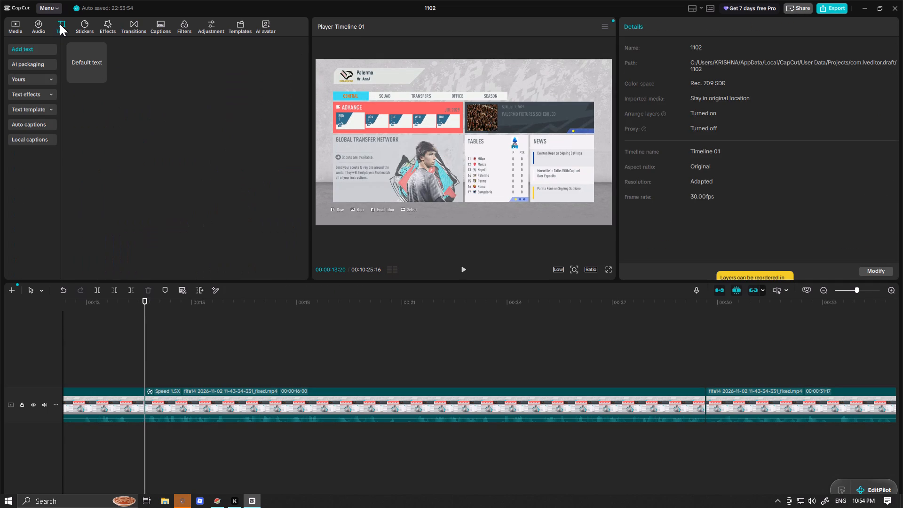
left_click(102, 76)
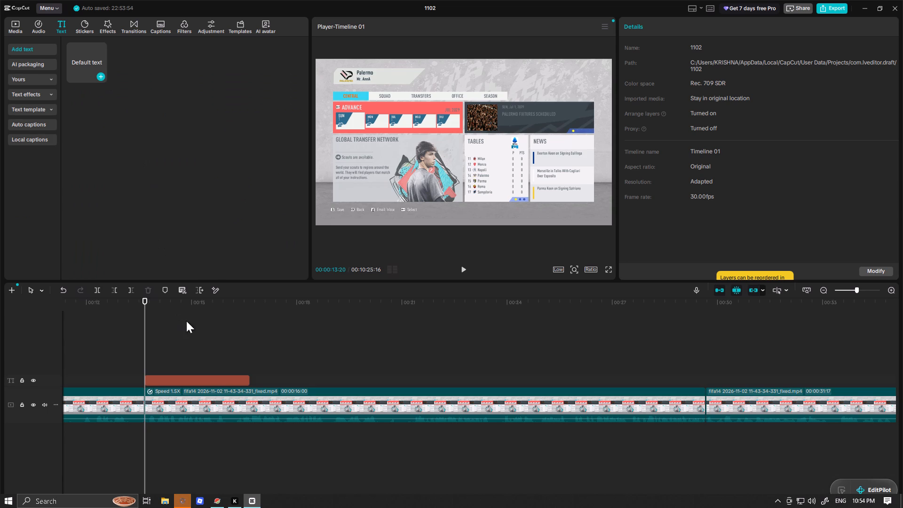
double_click(232, 380)
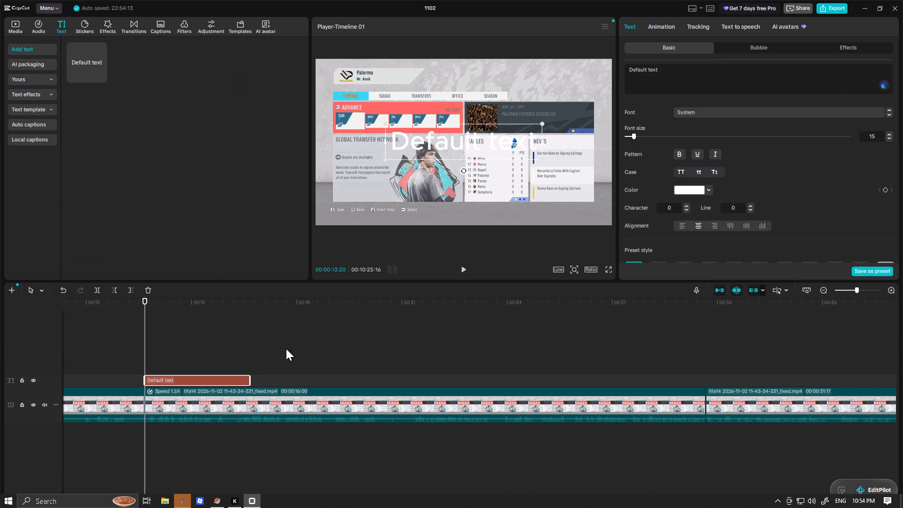
left_click(693, 69)
key("ctrl+a")
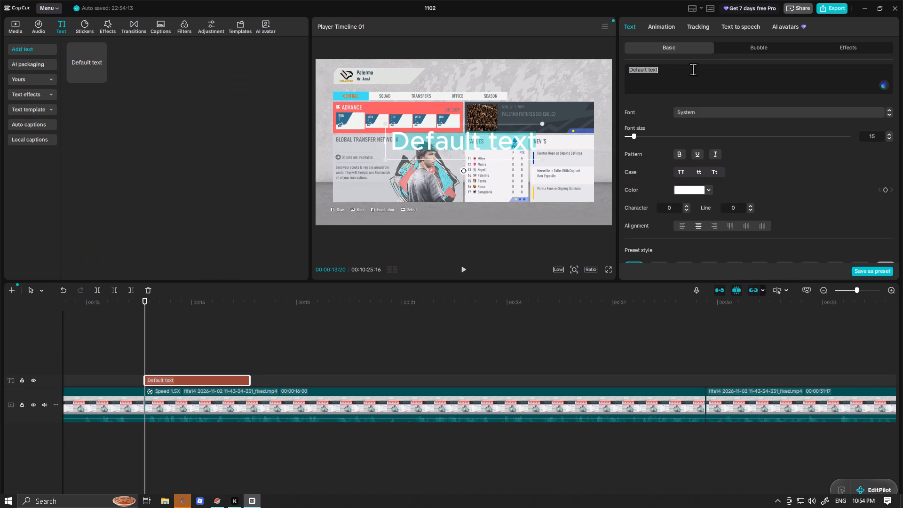
type("*yapping")
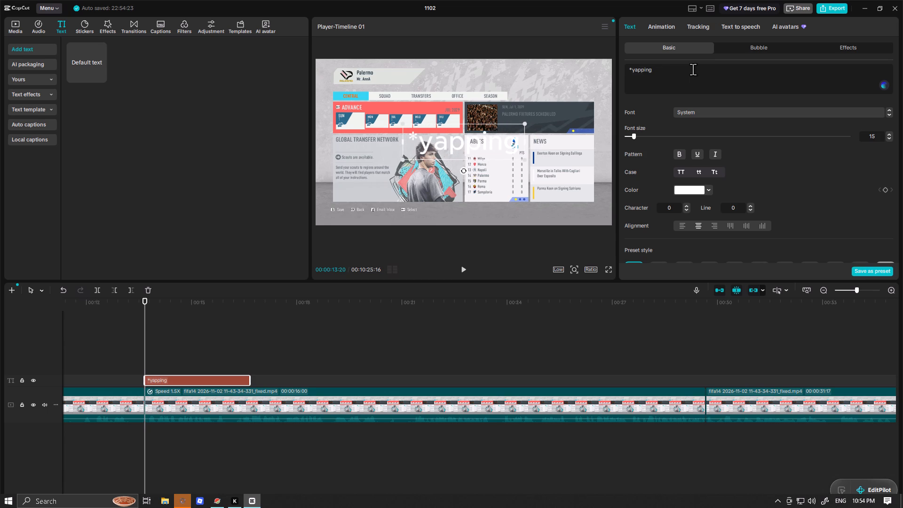
key("asterisk")
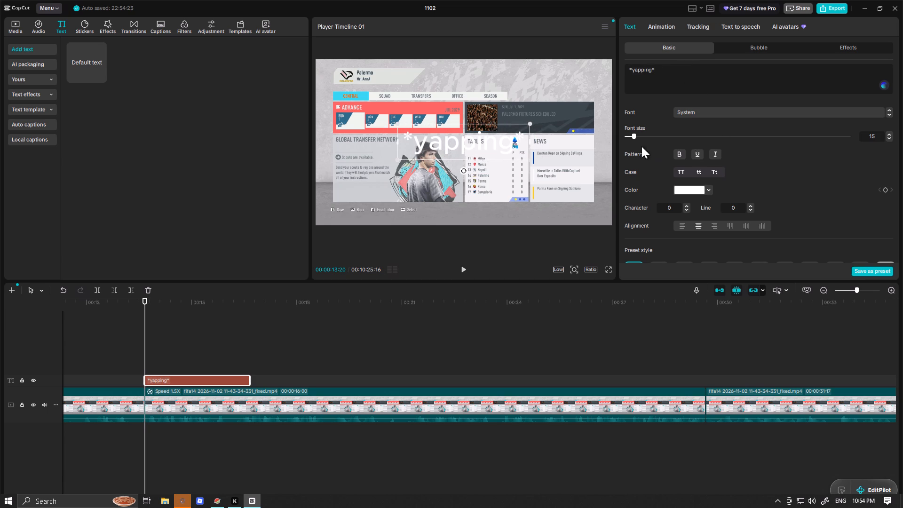
left_click_drag(529, 161, 562, 181)
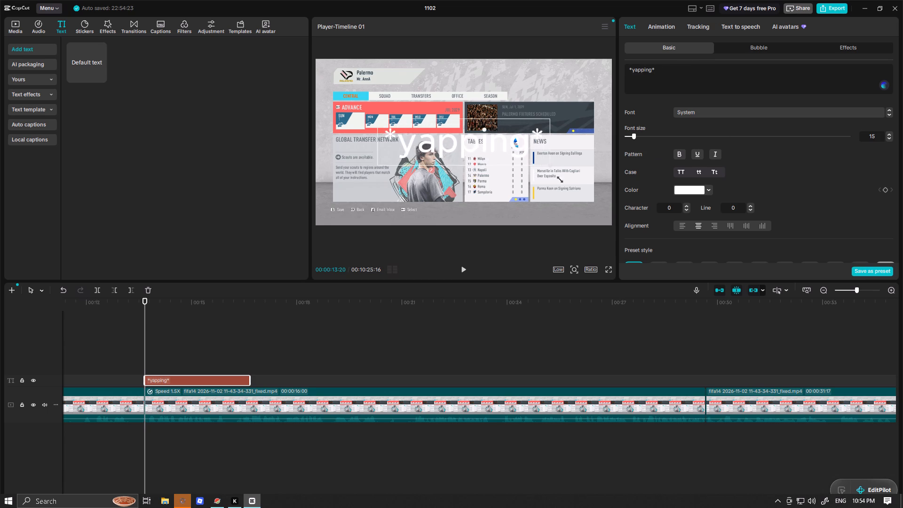
left_click_drag(562, 181, 574, 186)
Extend the end of the "*yapping*" text clip to about 00:00:22.
left_click(661, 25)
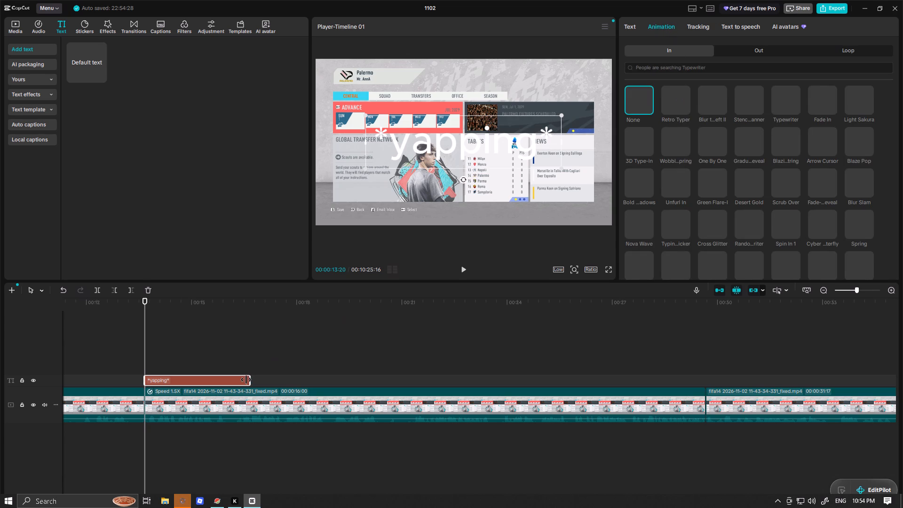
left_click_drag(249, 381, 266, 380)
left_click_drag(266, 380, 435, 379)
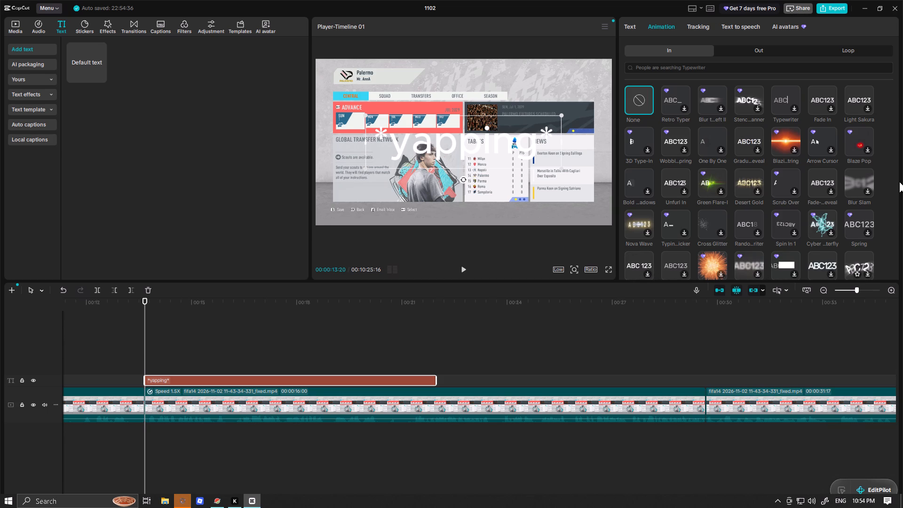
Apply the Zoom In entrance animation to the "*yapping*" text with a 5.0 s duration and play it back.
left_click_drag(897, 104, 896, 133)
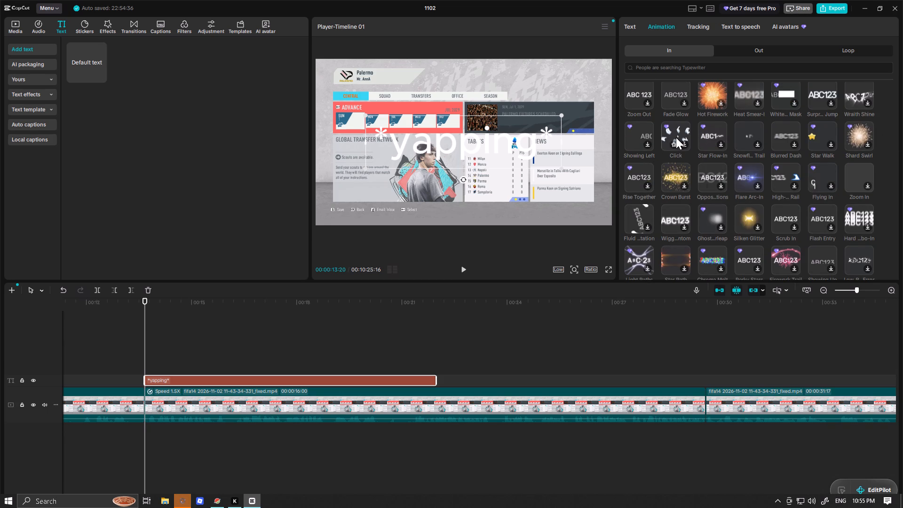
double_click(858, 172)
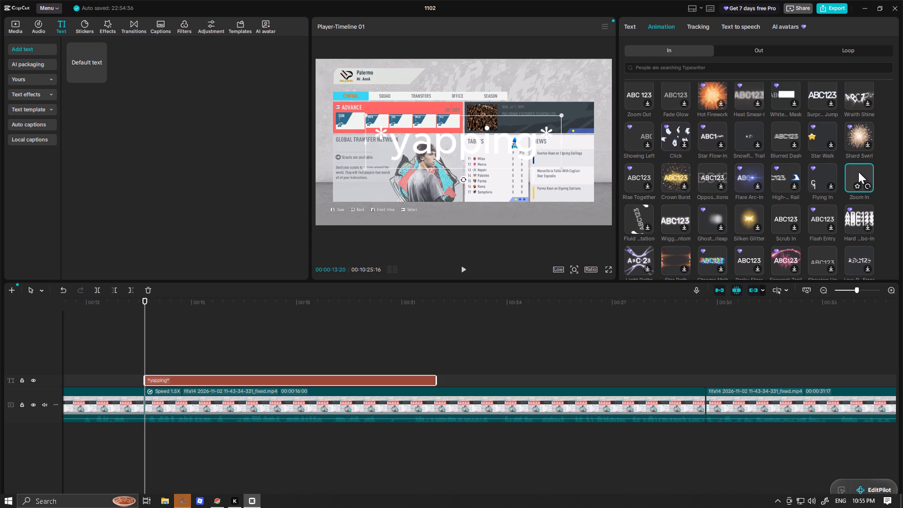
key("space")
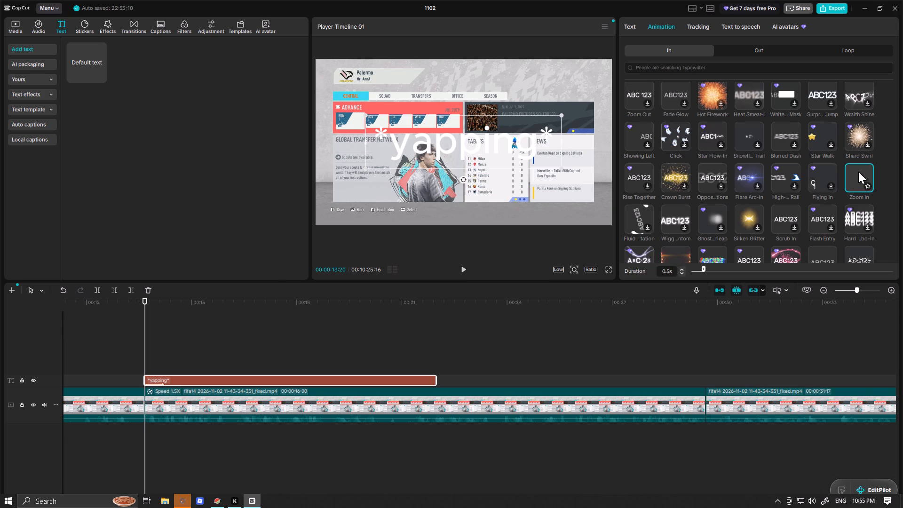
left_click_drag(703, 270, 715, 270)
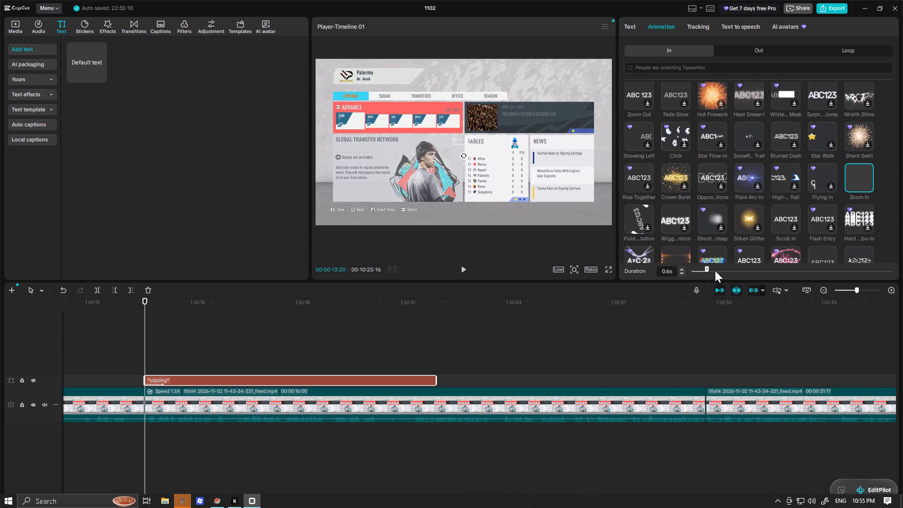
left_click_drag(715, 270, 796, 268)
left_click_drag(796, 268, 814, 267)
left_click_drag(814, 267, 813, 267)
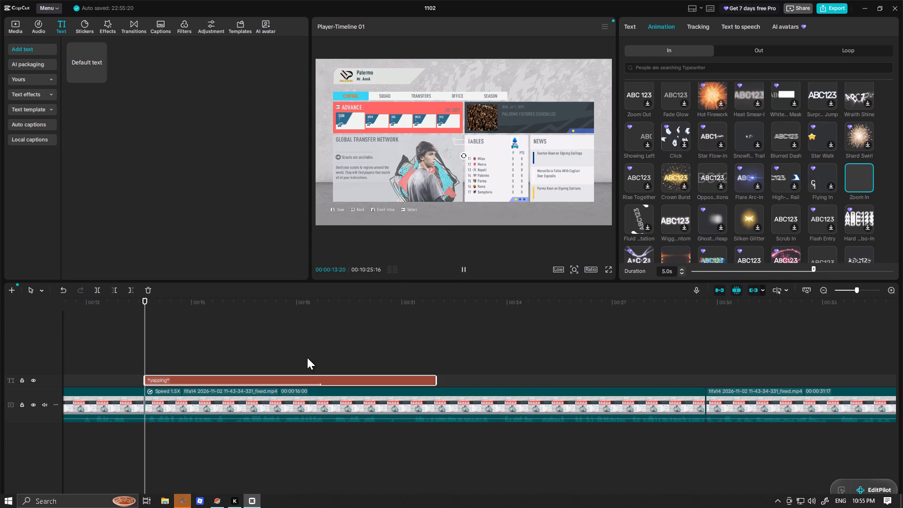
left_click(132, 360)
key("space")
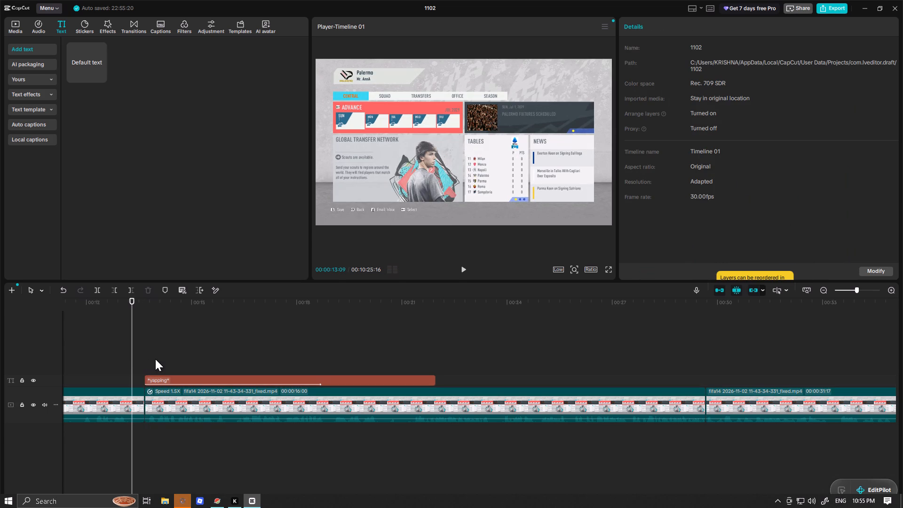
key("space")
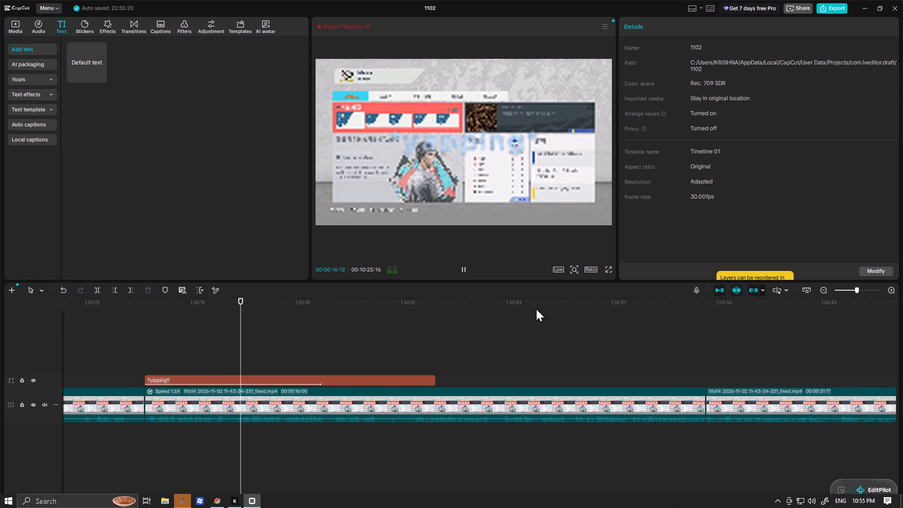
key("space")
Set the Zoom In animation's duration on the "*yapping*" text to 8.3 s and play back its start.
double_click(314, 379)
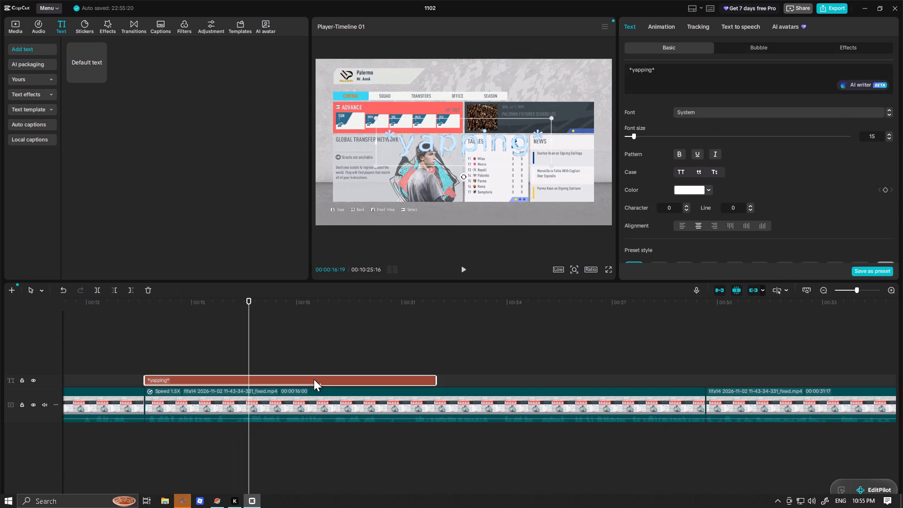
left_click(658, 27)
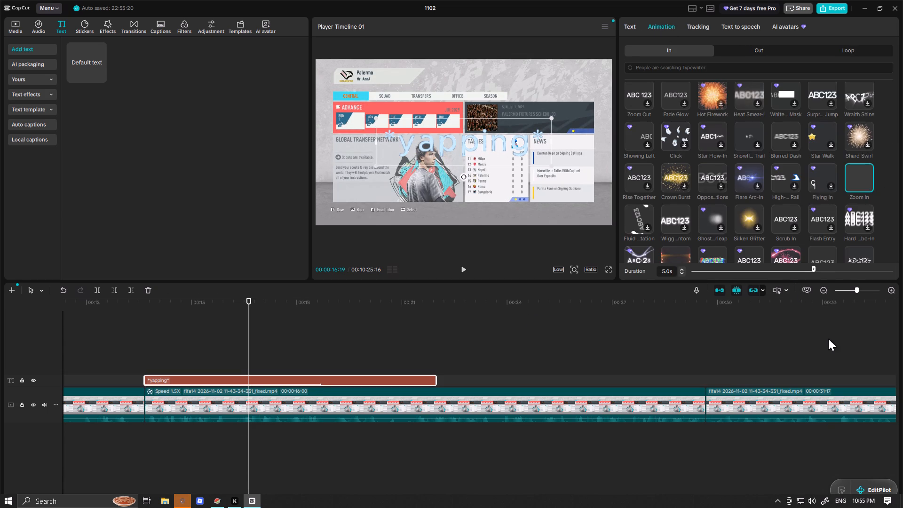
left_click_drag(814, 269, 902, 274)
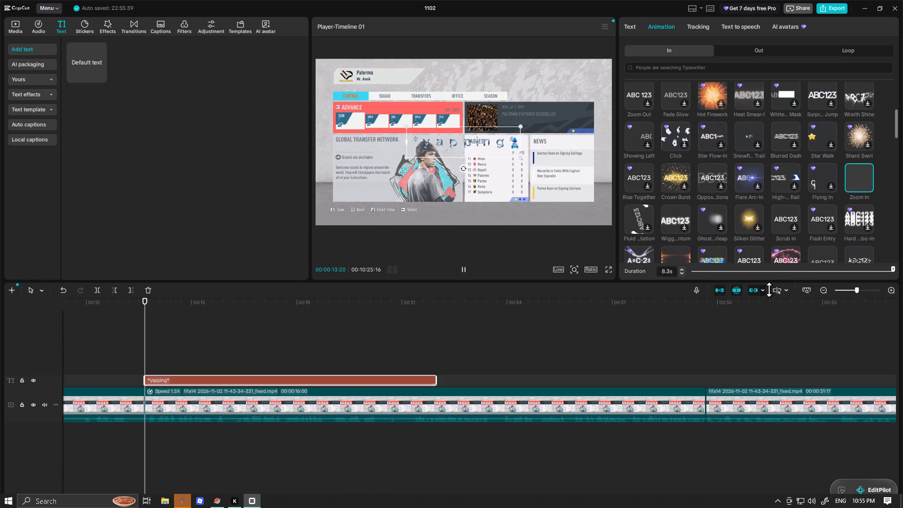
key("space")
key("space")
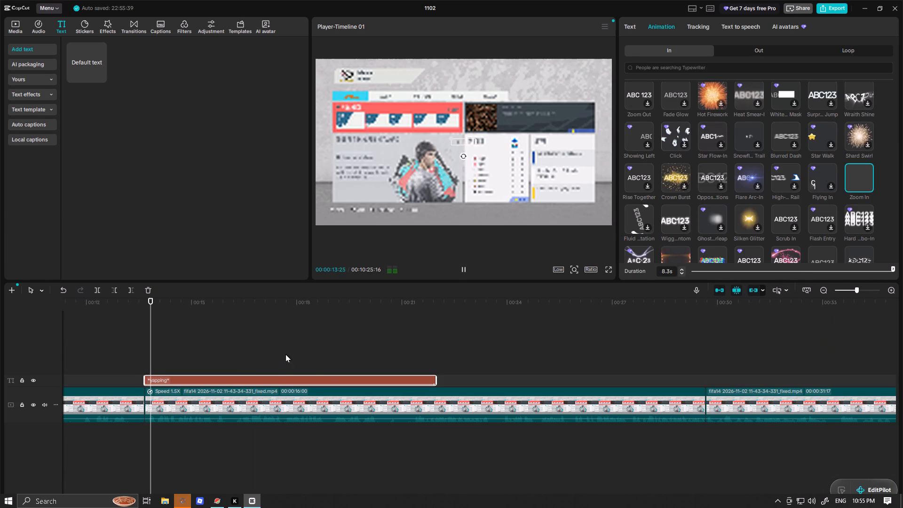
key("space")
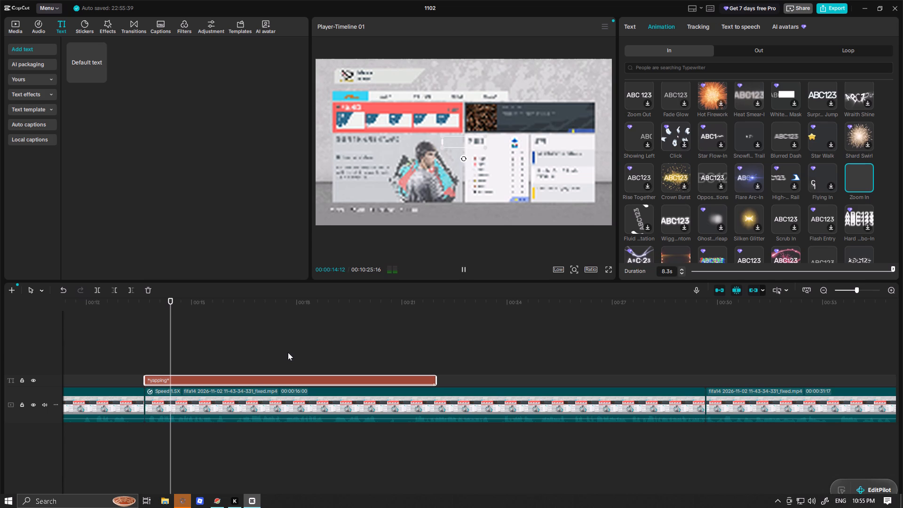
Make the "*yapping*" text bold with the white, black-outlined preset style, and preview it in full screen.
double_click(257, 378)
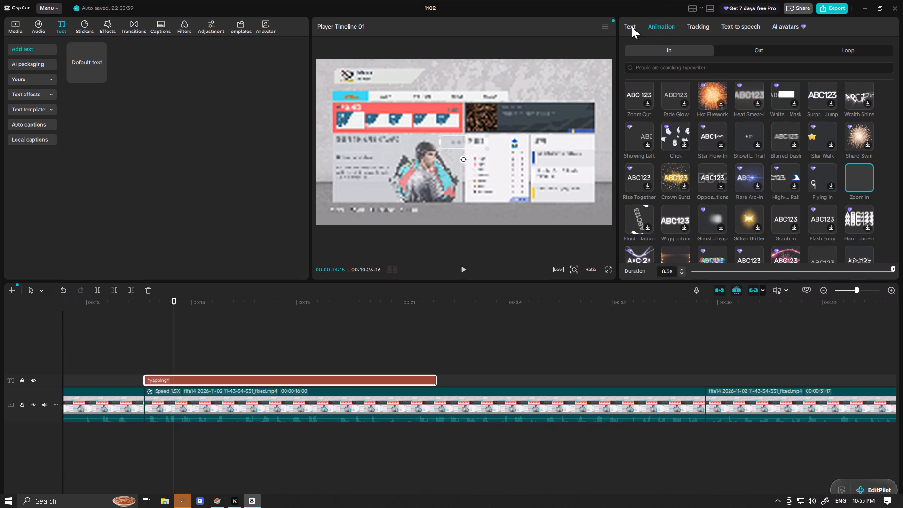
left_click(626, 24)
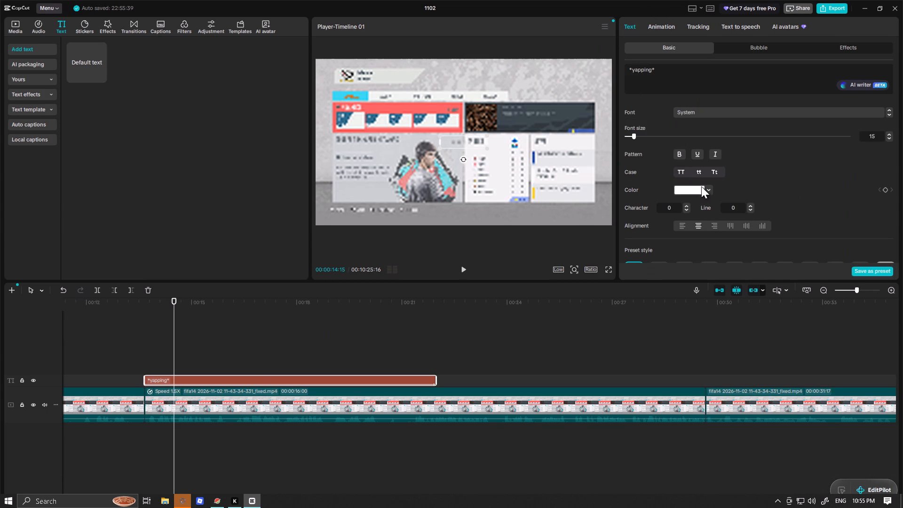
scroll(787, 165, "down", 1)
left_click(679, 144)
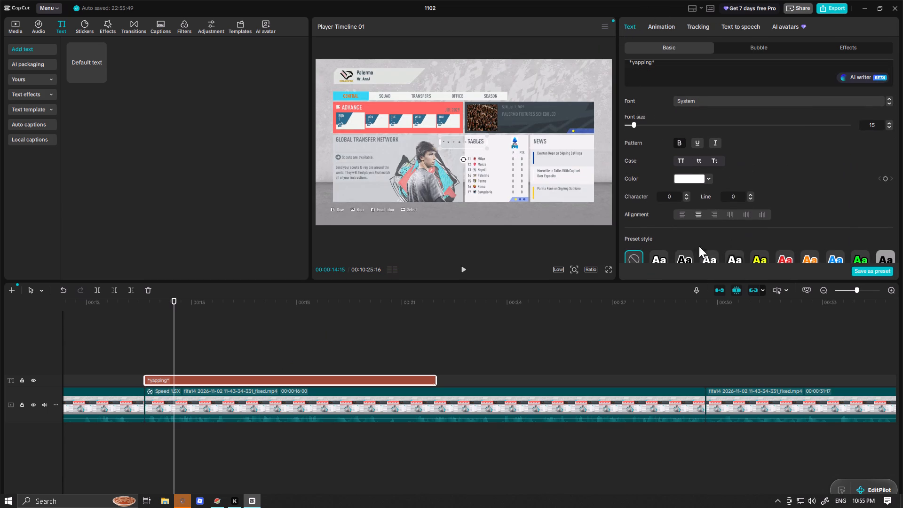
double_click(662, 257)
key("space")
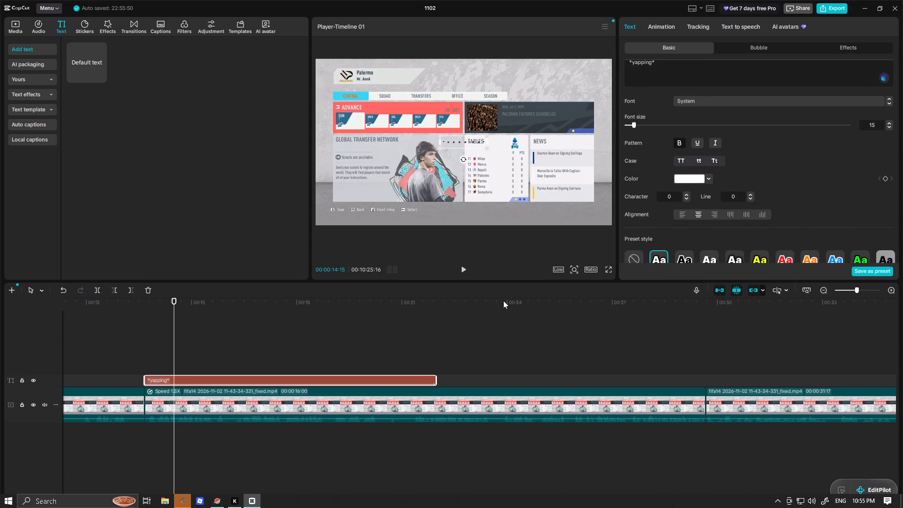
left_click(609, 270)
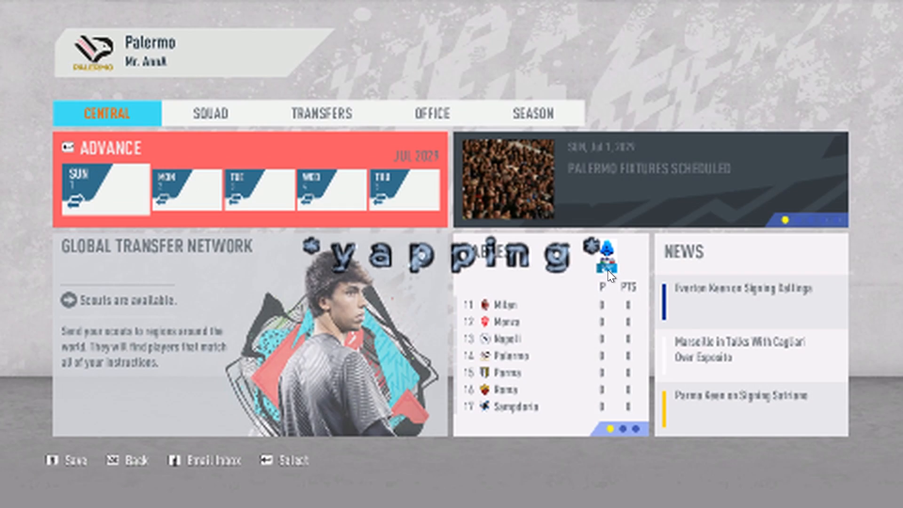
Leave the full-screen preview, tilt the "*yapping*" text counter-clockwise, enlarge it across most of the frame, and play it back.
key("Escape")
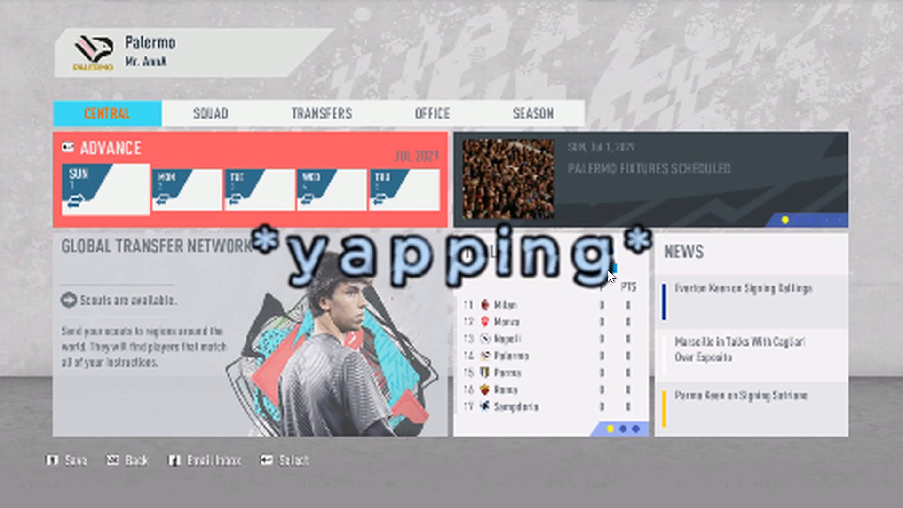
left_click_drag(463, 174, 465, 174)
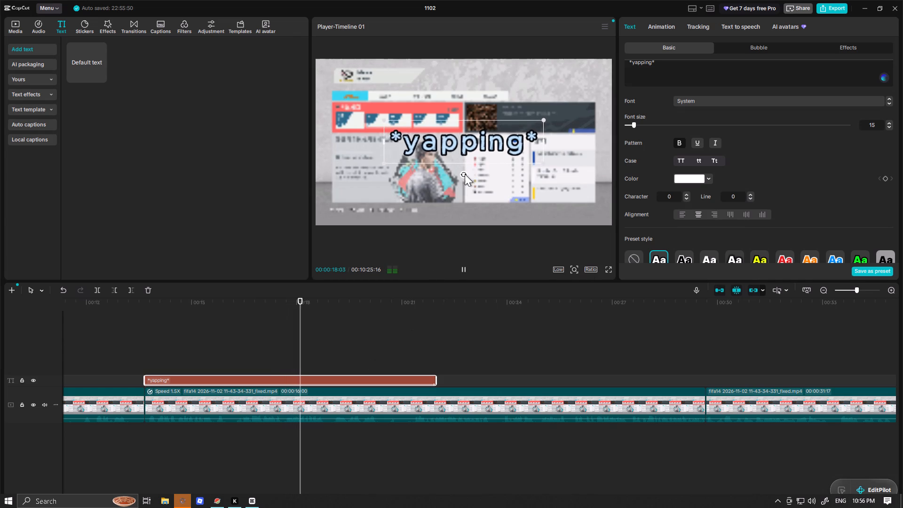
left_click_drag(465, 174, 476, 175)
left_click_drag(550, 132, 575, 132)
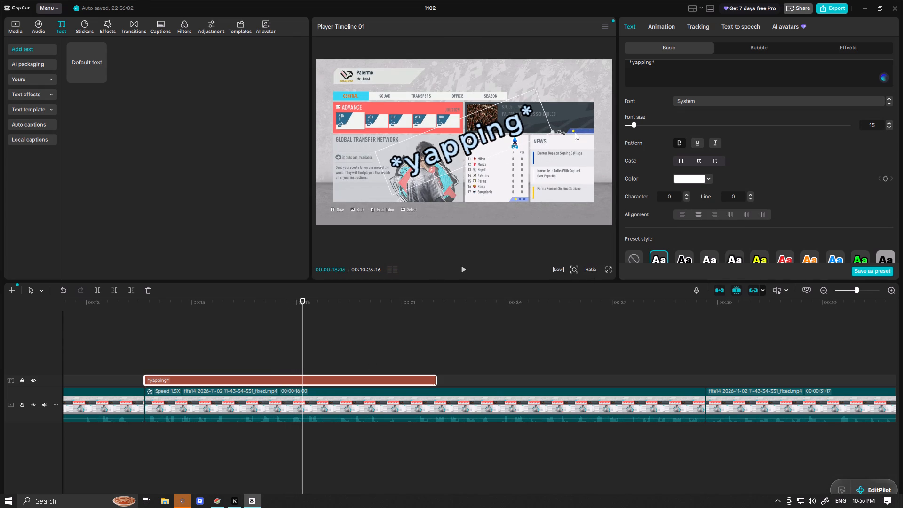
left_click_drag(575, 132, 681, 132)
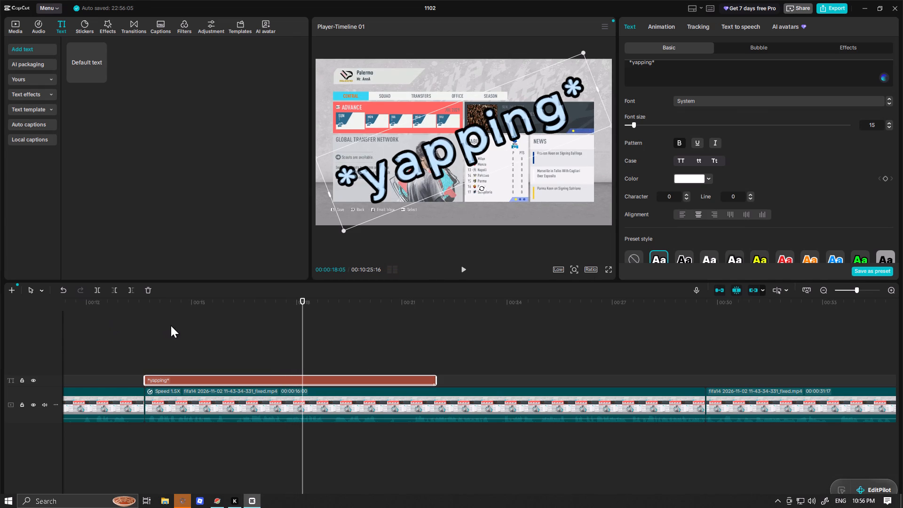
left_click(171, 325)
key("space")
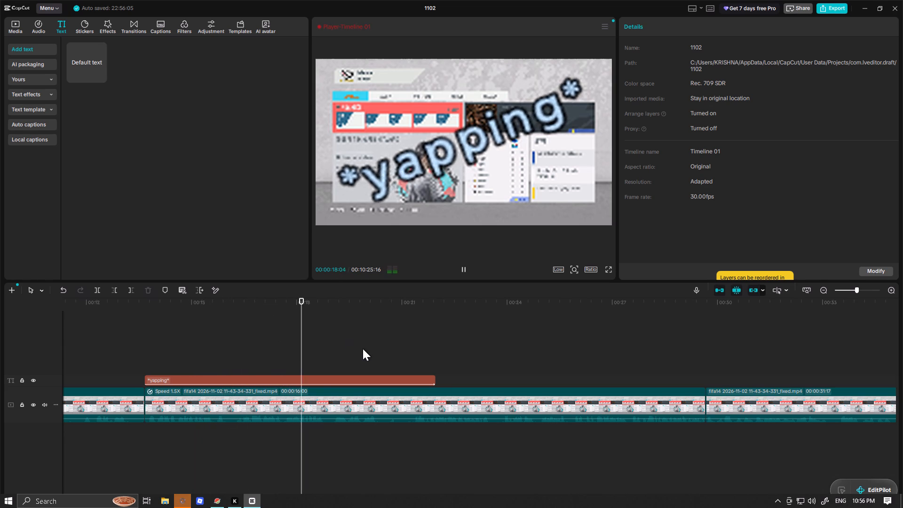
left_click(395, 352)
key("space")
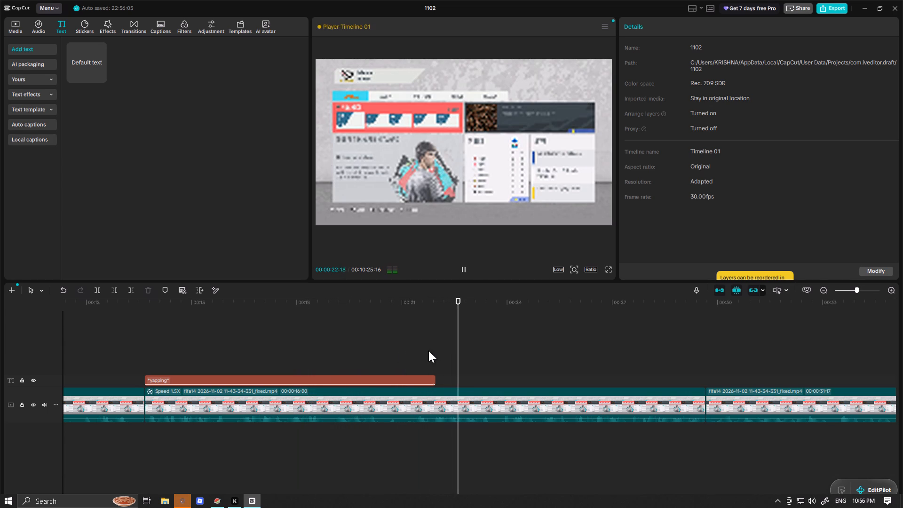
Extend the end of the "*yapping*" text clip to the end of the 1.5x clip at about 00:00:29:20.
left_click(421, 378)
left_click_drag(437, 381, 444, 382)
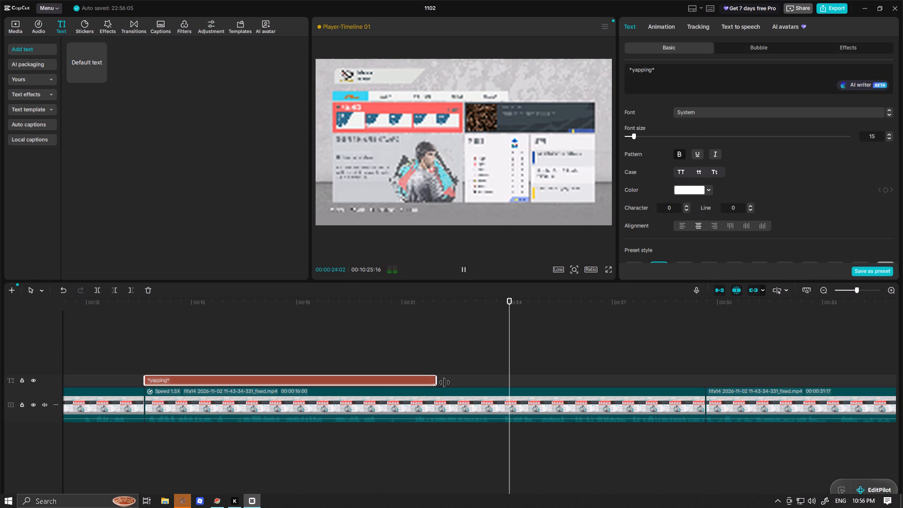
left_click_drag(444, 382, 705, 381)
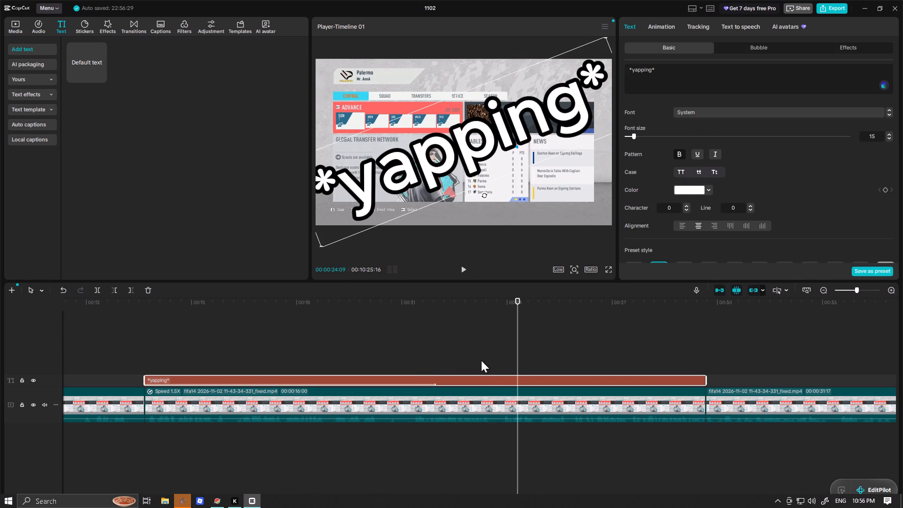
Set the Zoom In animation's duration on the "*yapping*" text to 16.0 s and play it back.
double_click(442, 380)
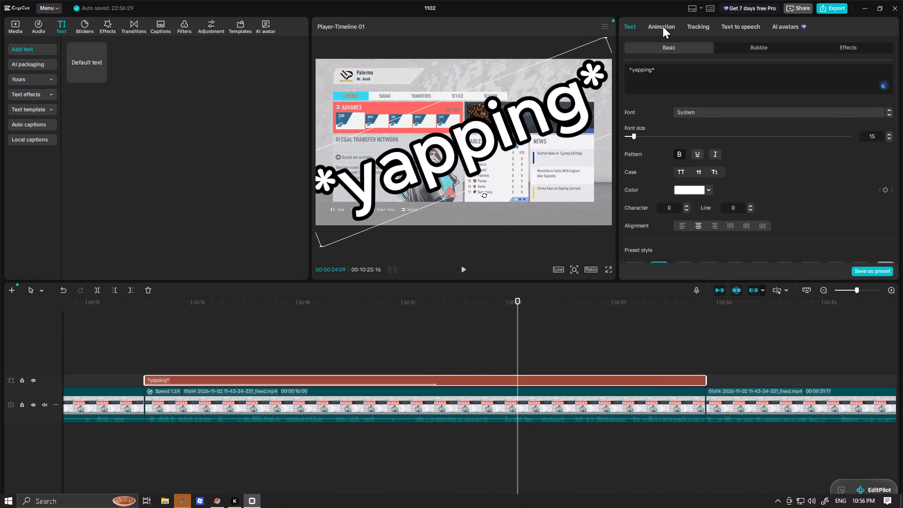
left_click(663, 26)
left_click_drag(796, 270, 902, 270)
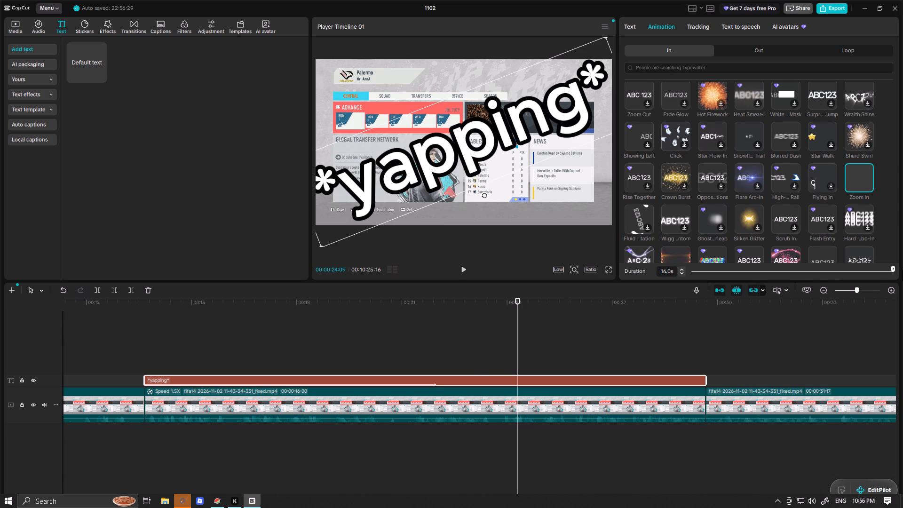
key("space")
left_click(501, 355)
key("space")
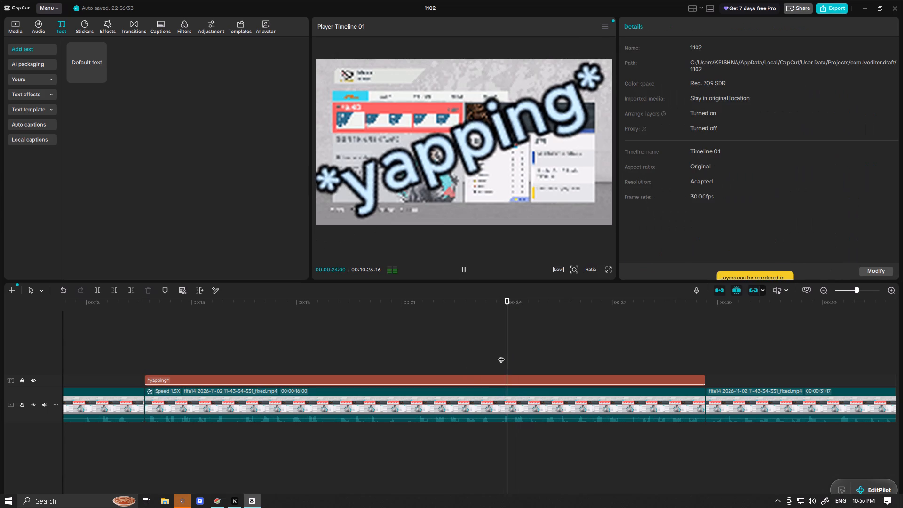
Scale down the tilted "*yapping*" text within the frame and play it through to the end of its clip.
key("space")
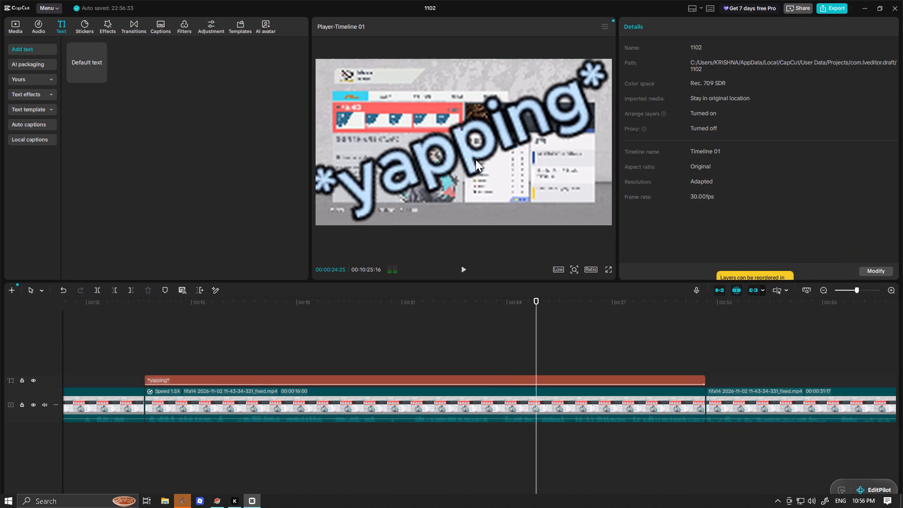
left_click(459, 151)
left_click(603, 36)
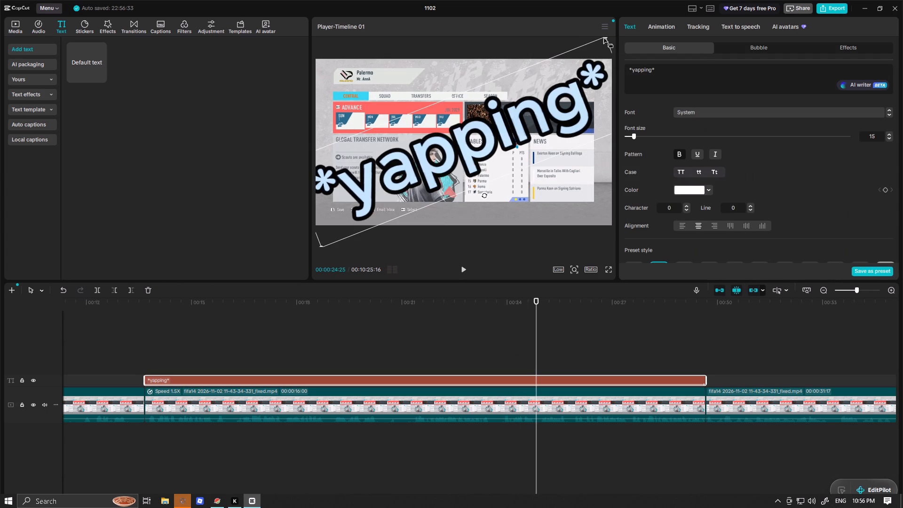
left_click_drag(606, 39, 552, 110)
key("space")
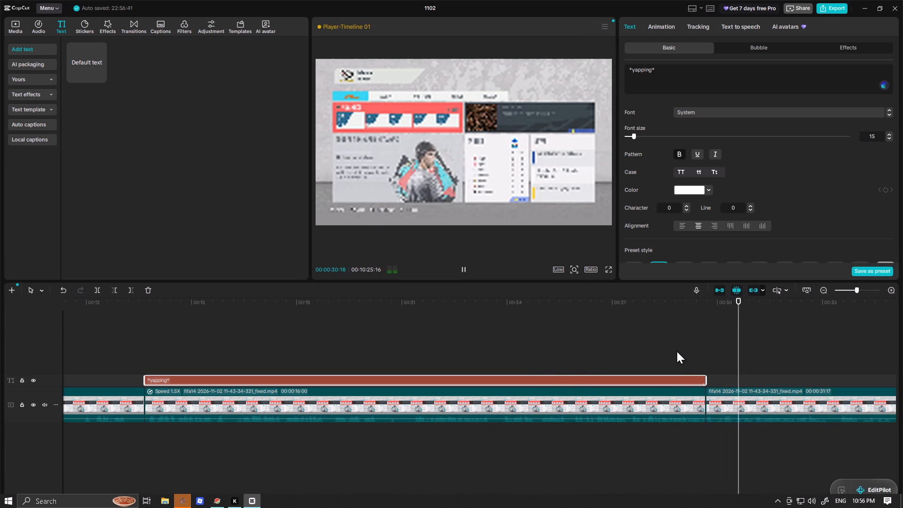
left_click(697, 356)
key("space")
key("space")
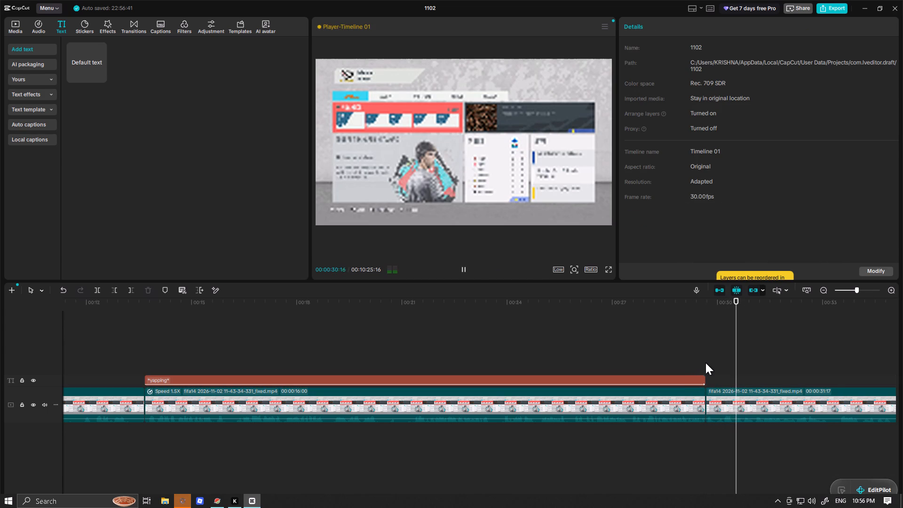
Import the "Please Stand By Video Effect_360p" video from the Editing Stuff folder and insert it after the 1.5x clip at 00:00:29:20.
left_click(705, 363)
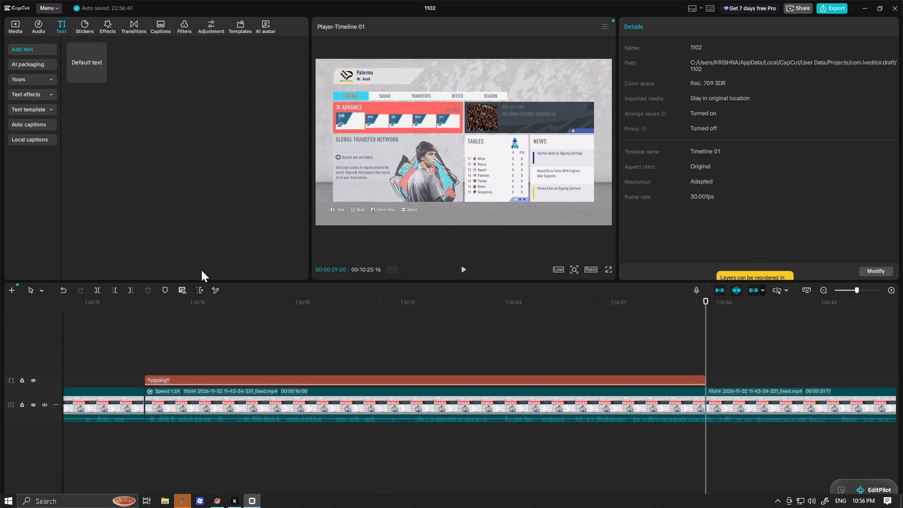
left_click(19, 23)
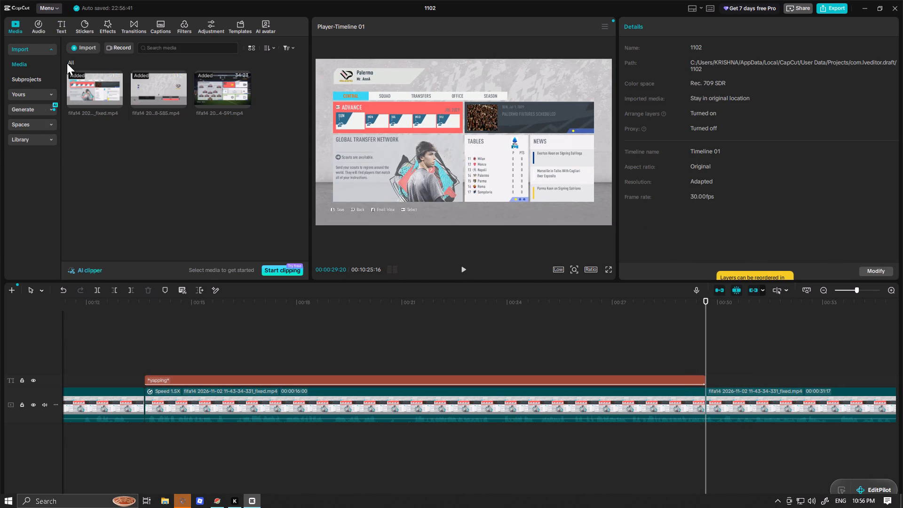
left_click(77, 48)
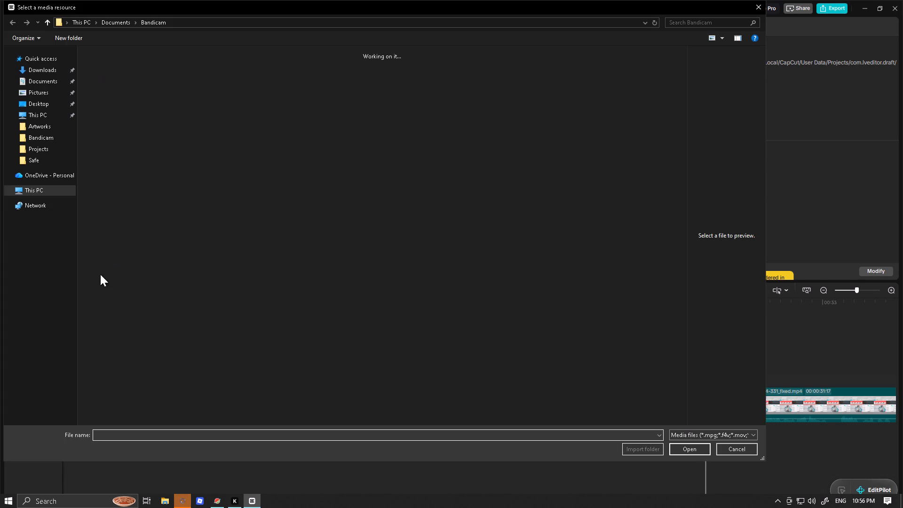
left_click(56, 307)
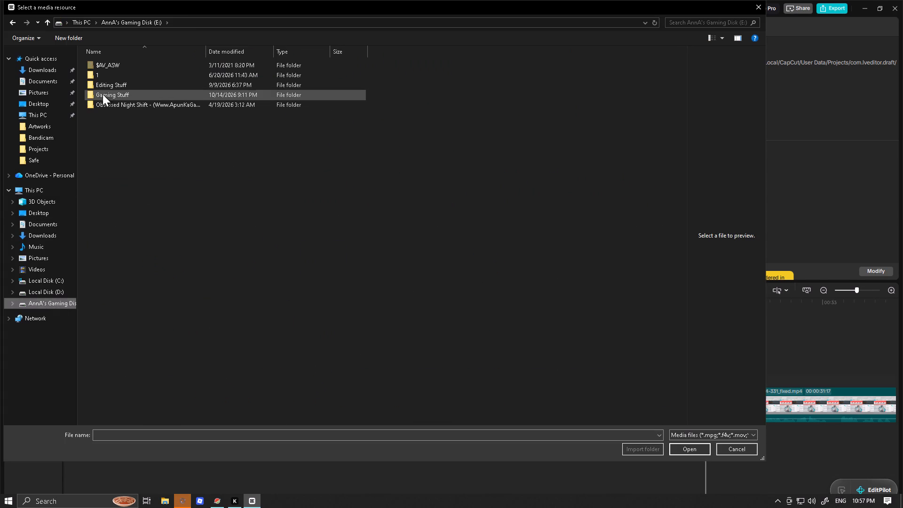
double_click(111, 85)
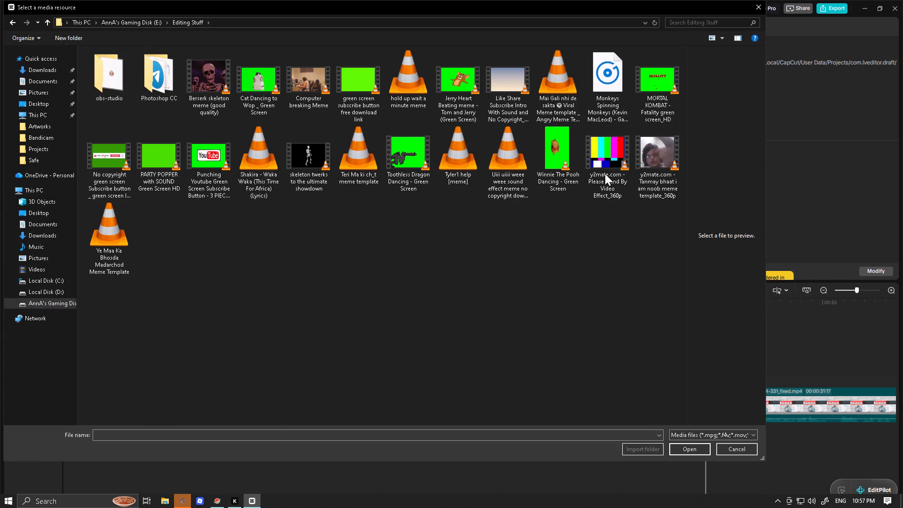
double_click(604, 174)
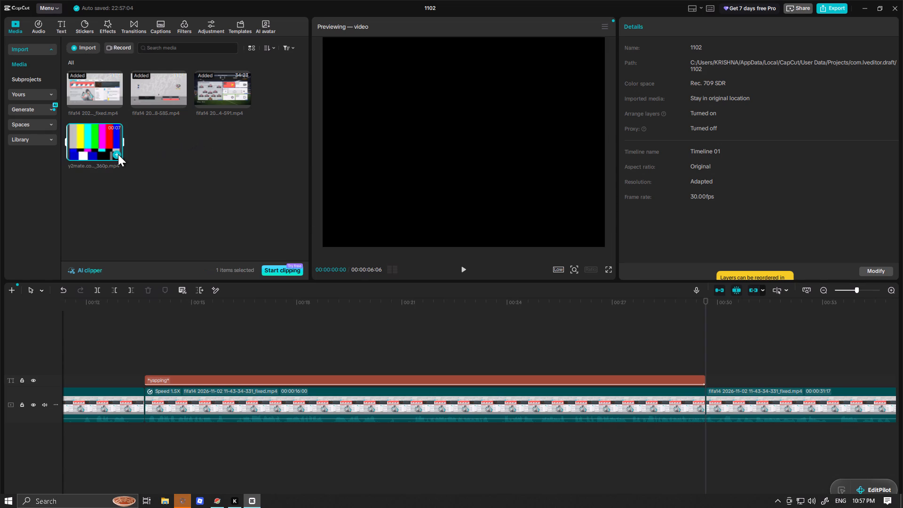
left_click(117, 153)
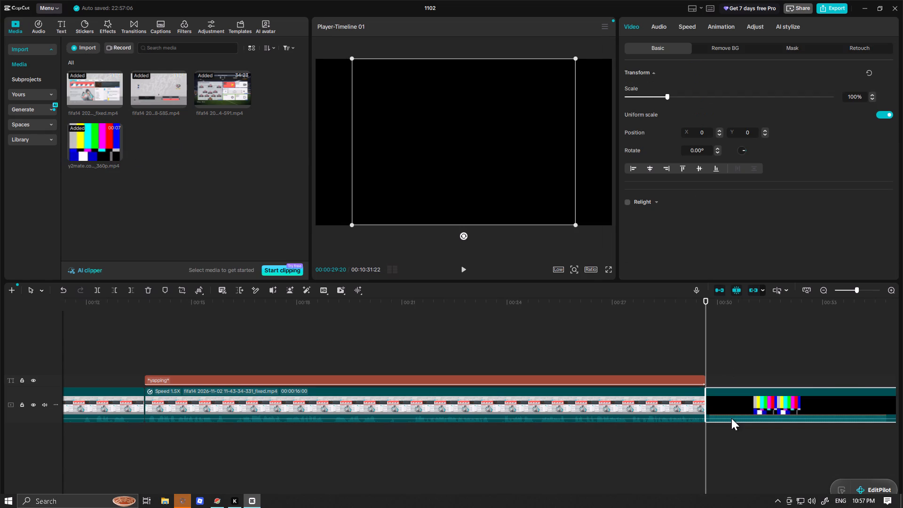
Trim both ends of the Please Stand By clip to about 10 frames of colour bars and play back the transition.
left_click_drag(704, 395, 802, 396)
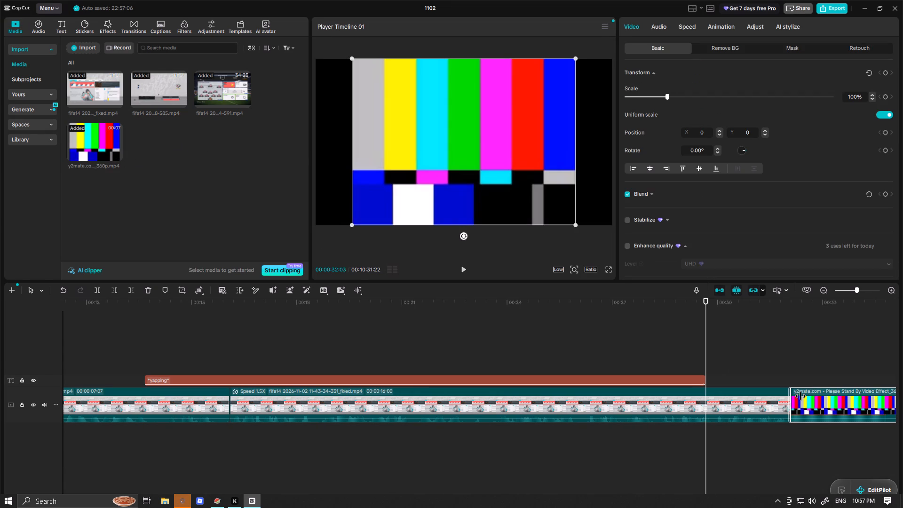
left_click_drag(828, 396, 718, 400)
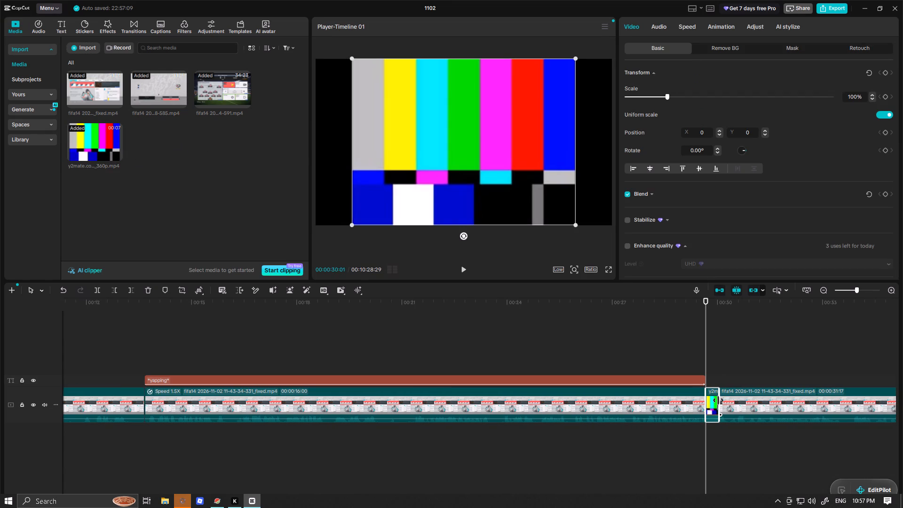
left_click_drag(718, 400, 717, 400)
left_click(680, 355)
key("space")
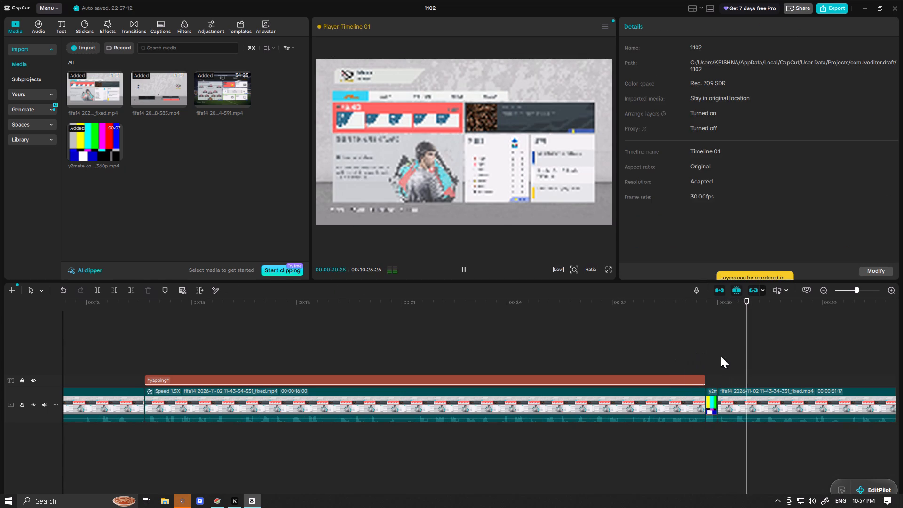
Play through the footage between about 00:00:33 and 00:00:36 to find the cut point, and split the clip at 00:00:35:09.
left_click(831, 371)
key("space")
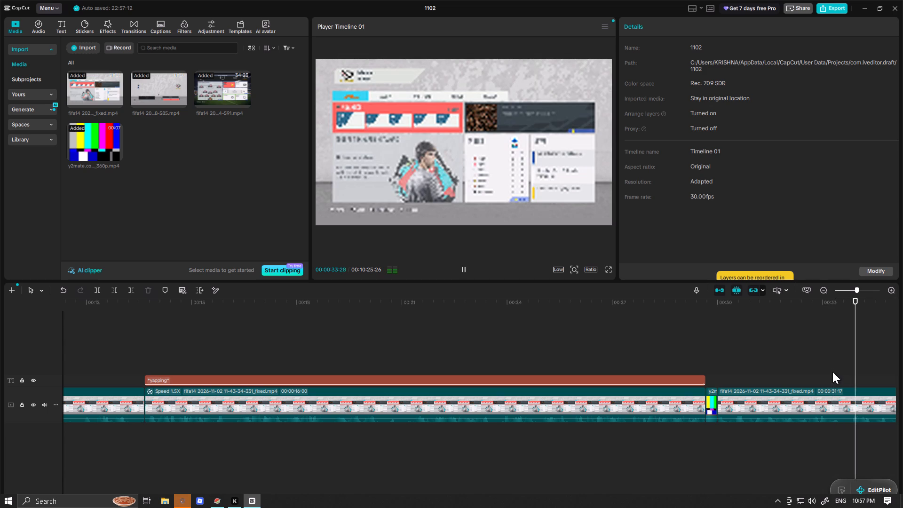
key("space")
left_click(806, 374)
key("space")
left_click(853, 375)
key("space")
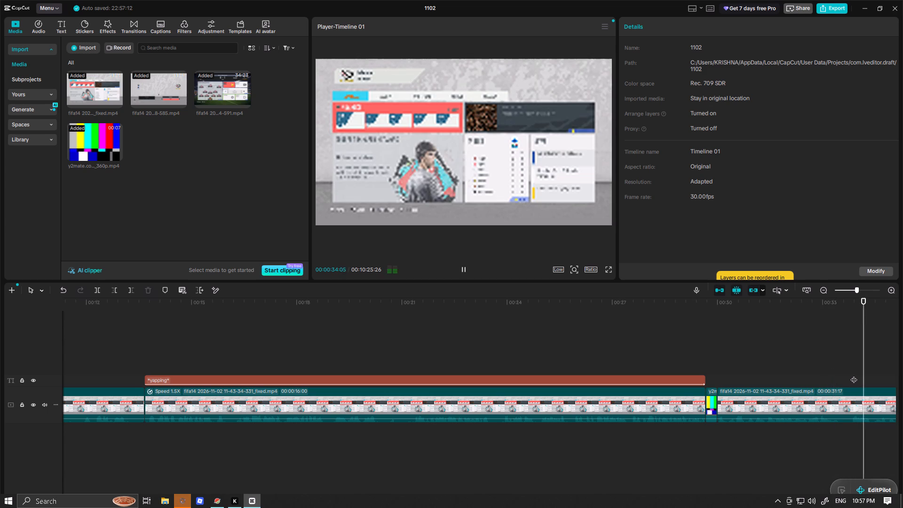
key("space")
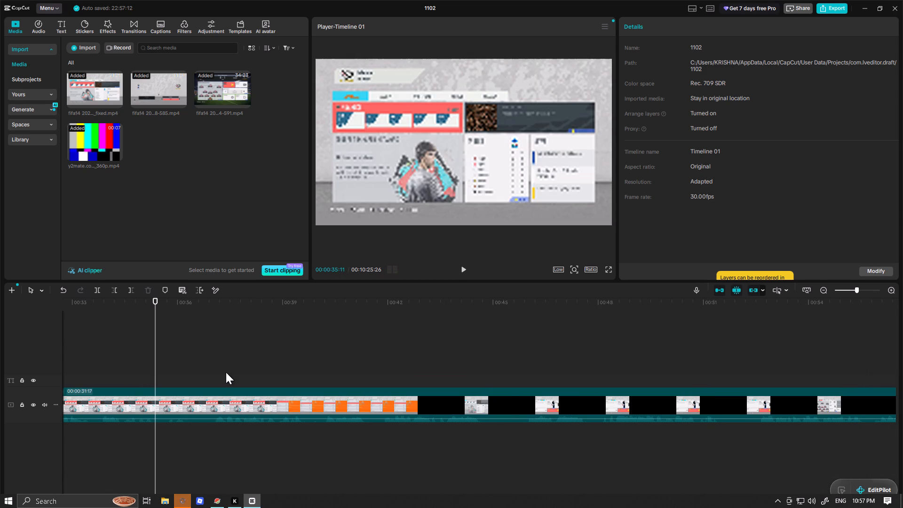
left_click(131, 383)
key("space")
key("space")
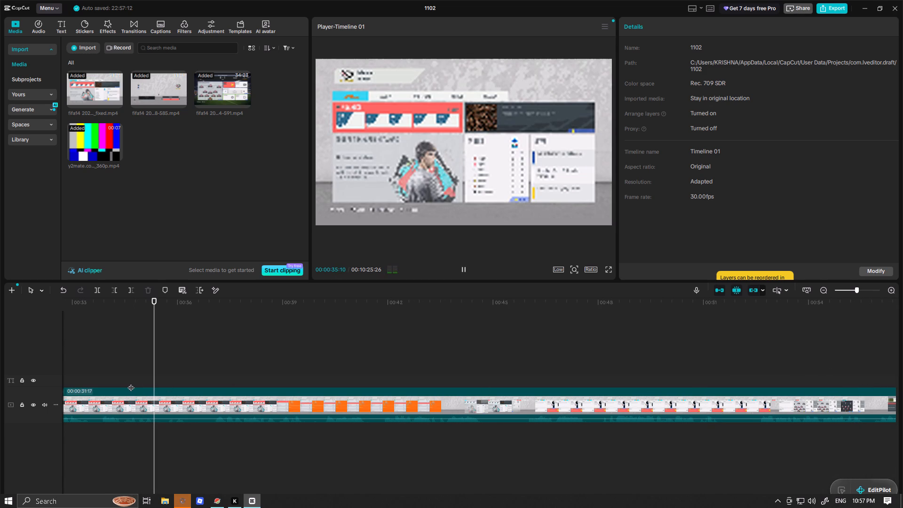
key("space")
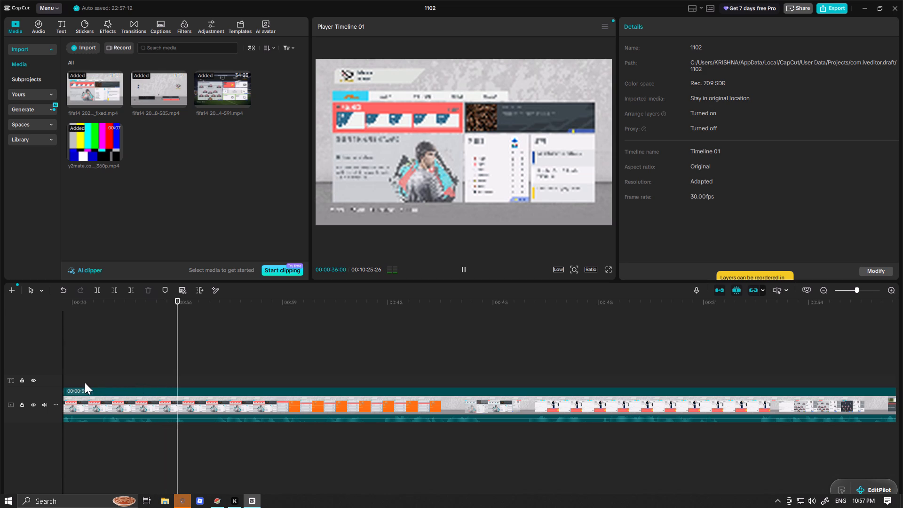
left_click(85, 382)
key("space")
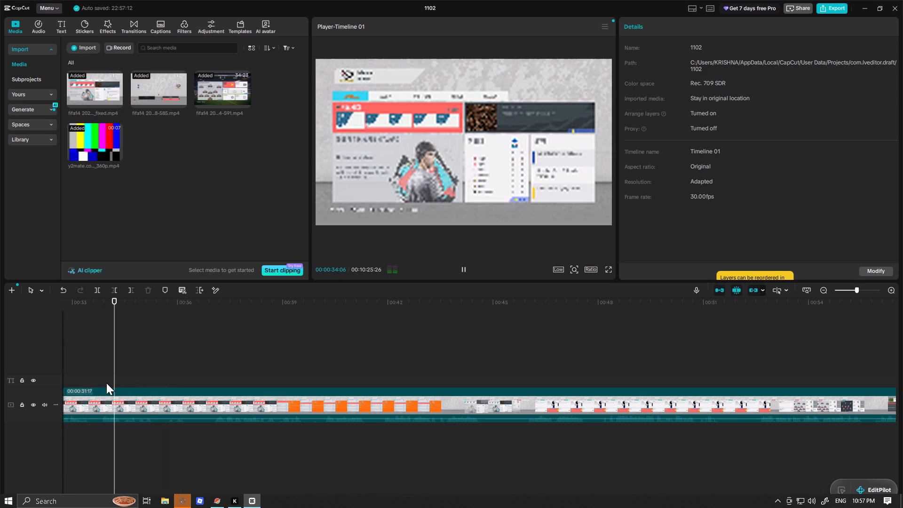
key("space")
key("space")
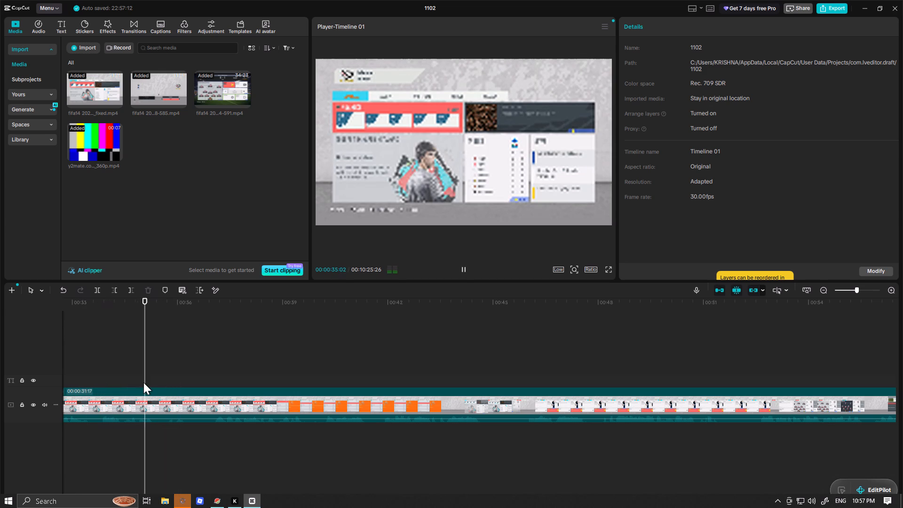
key("space")
left_click(100, 288)
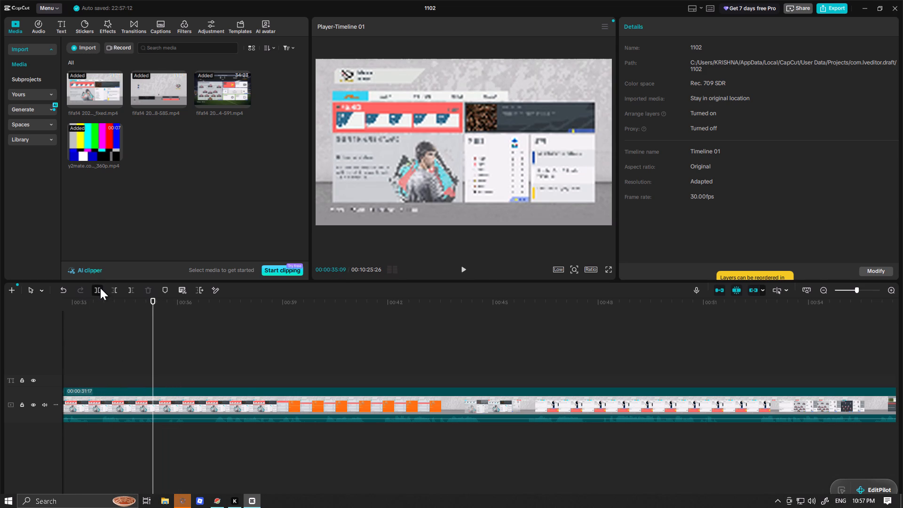
Play through the inbox footage after the 00:00:35:09 split and trim that clip's start up to 00:00:40:01.
left_click(318, 372)
key("space")
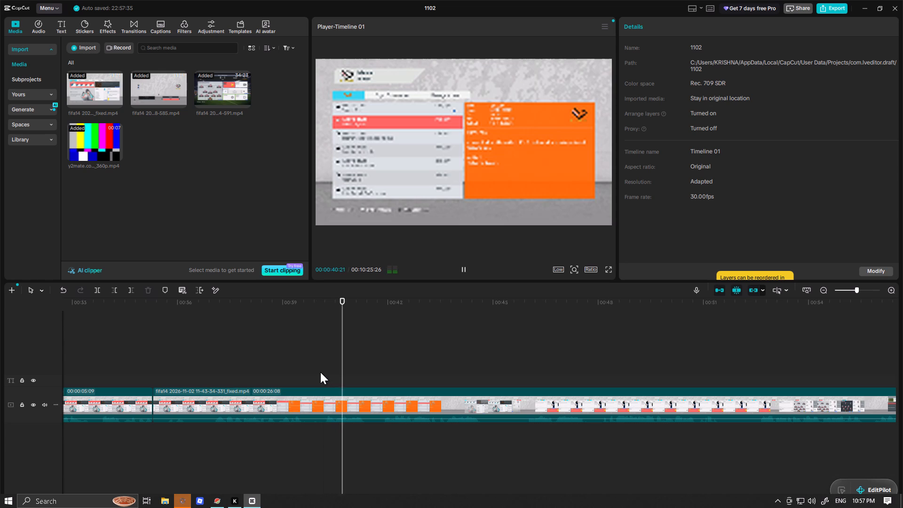
left_click(383, 378)
left_click(301, 377)
key("space")
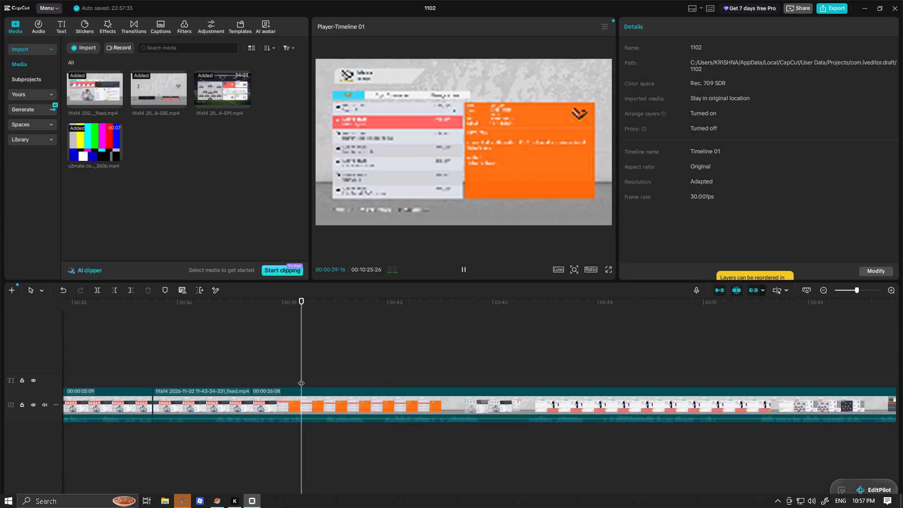
left_click(262, 376)
key("space")
key("space")
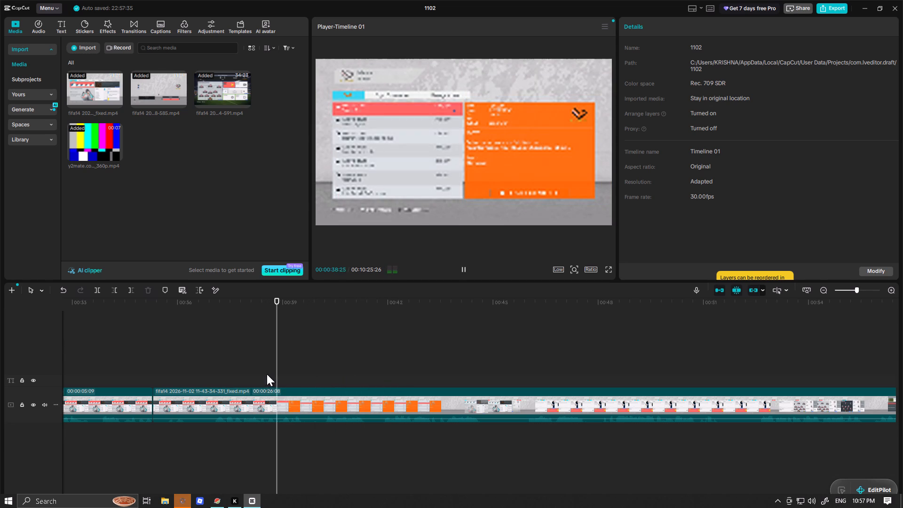
key("space")
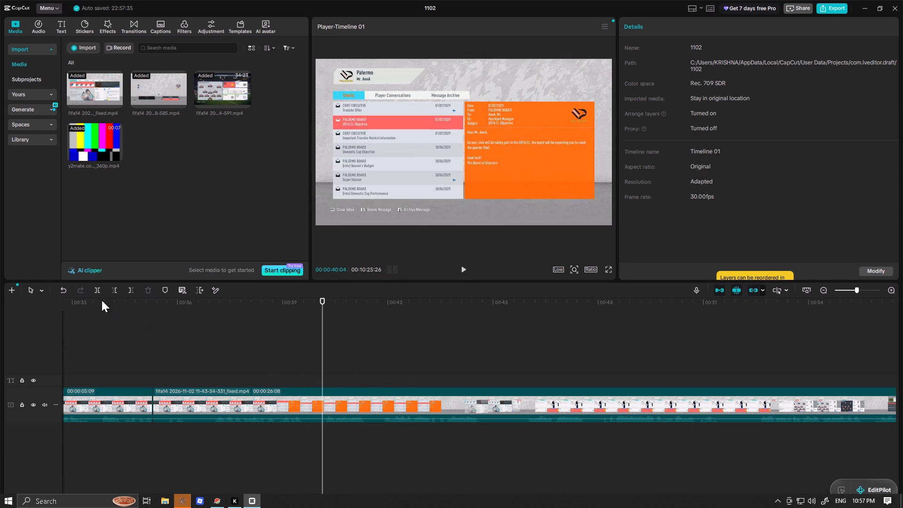
left_click(319, 377)
left_click(117, 291)
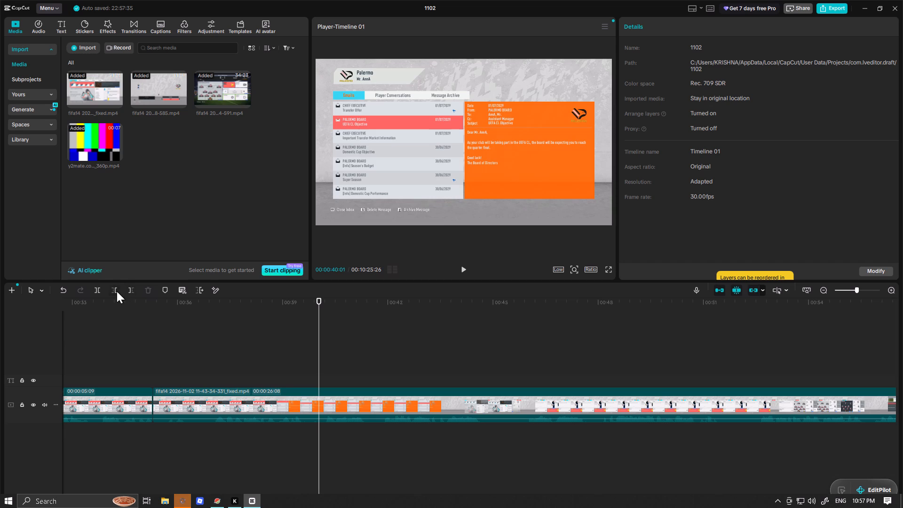
Trim the start of the clip after the 00:00:35:09 cut further, up to 00:00:36:29, and play on to about 00:00:42.
key("space")
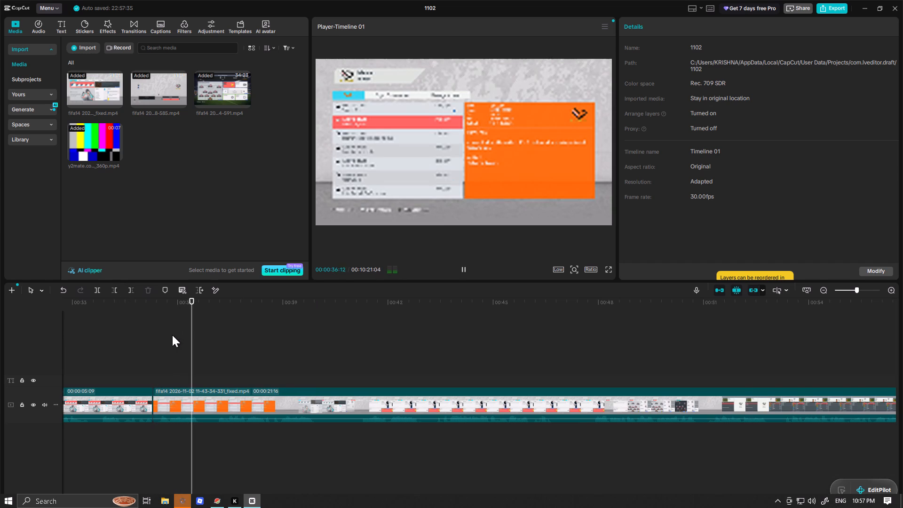
left_click(192, 367)
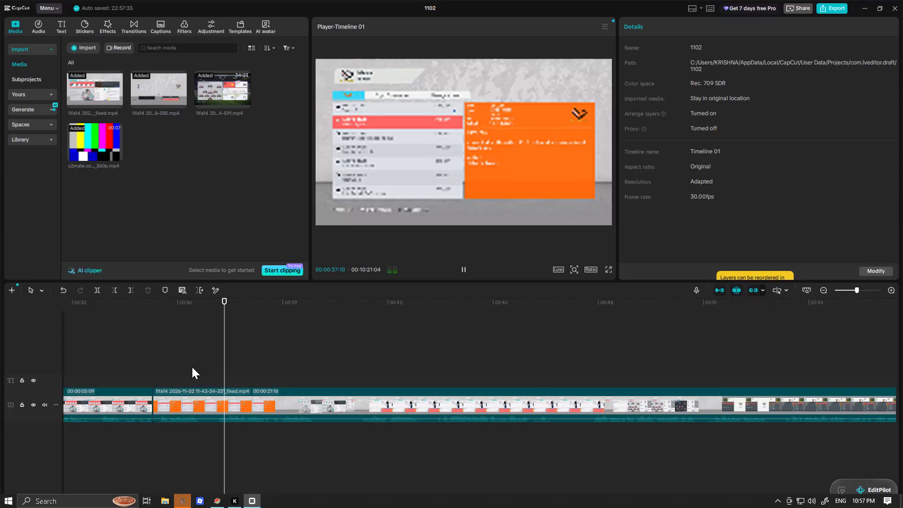
key("space")
key("space")
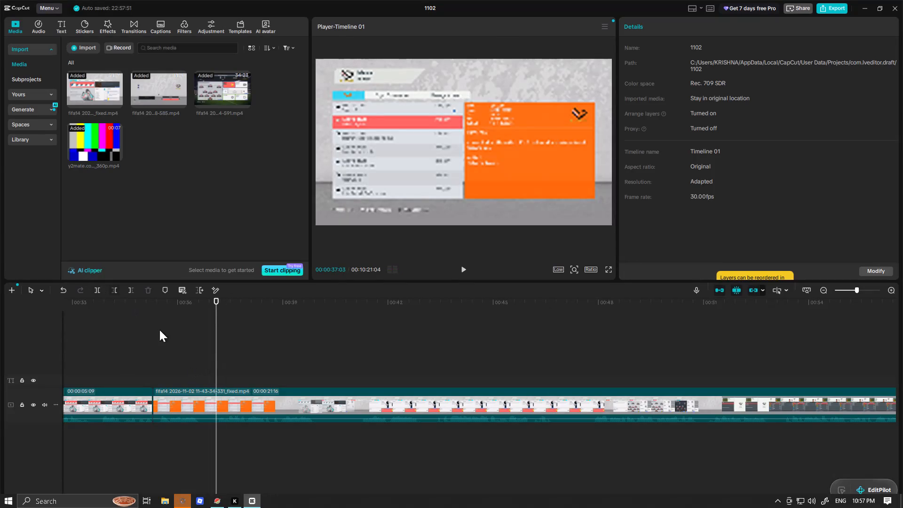
left_click(212, 373)
left_click(108, 289)
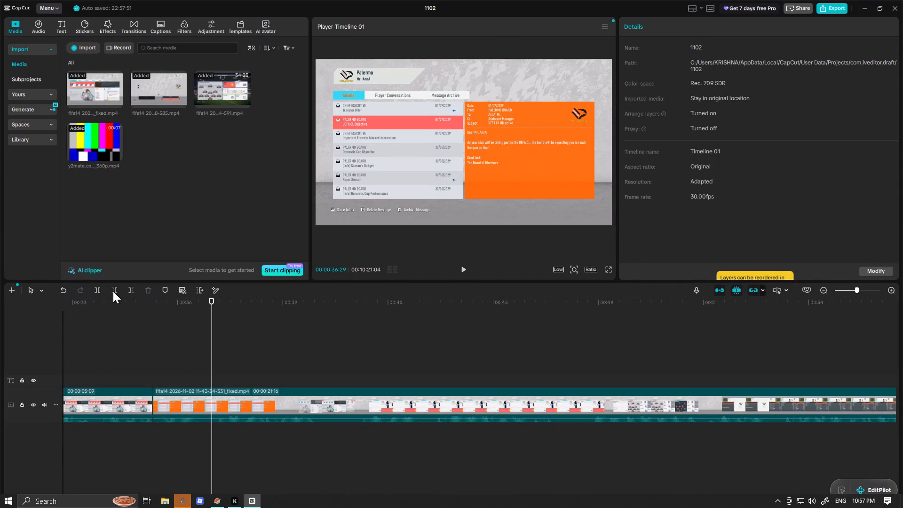
left_click(114, 292)
key("space")
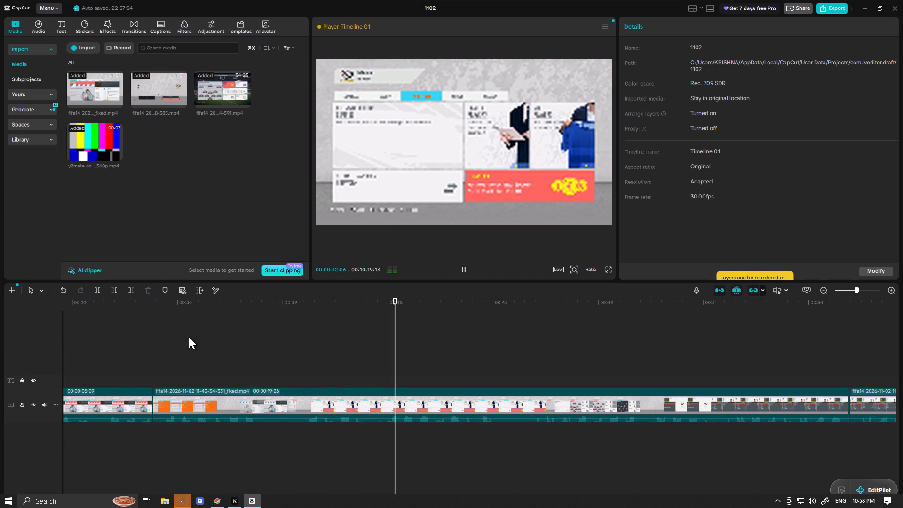
key("space")
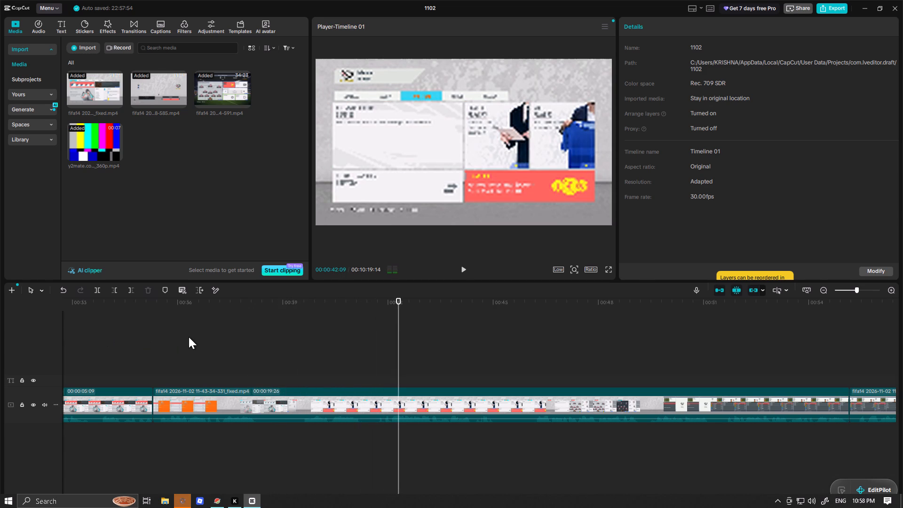
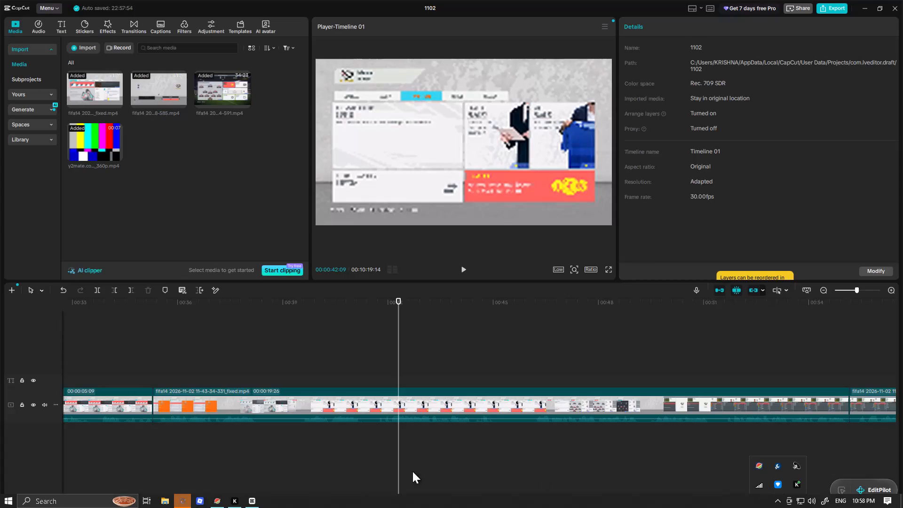
Switch to Opera GX, open the Myinstants site in a new tab and search its sounds for "money".
left_click(181, 502)
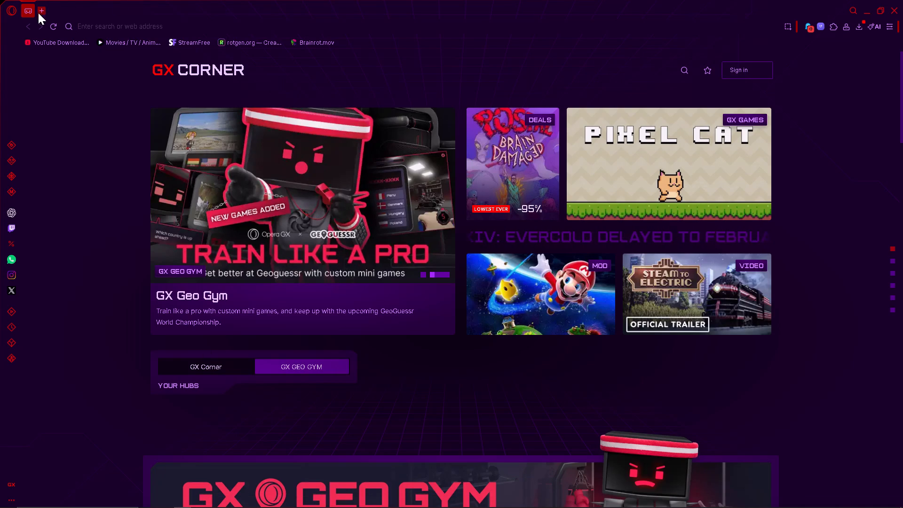
left_click(39, 13)
left_click(309, 240)
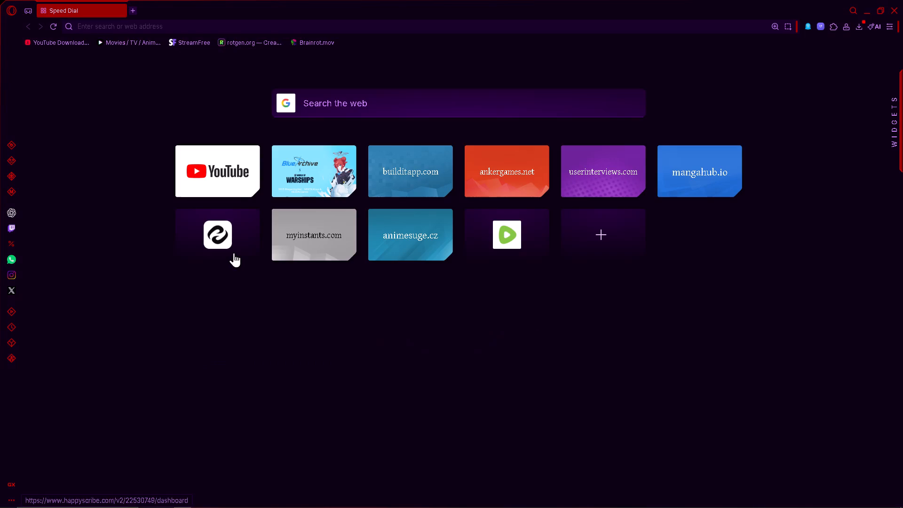
key("alt+Tab")
left_click(388, 332)
key("space")
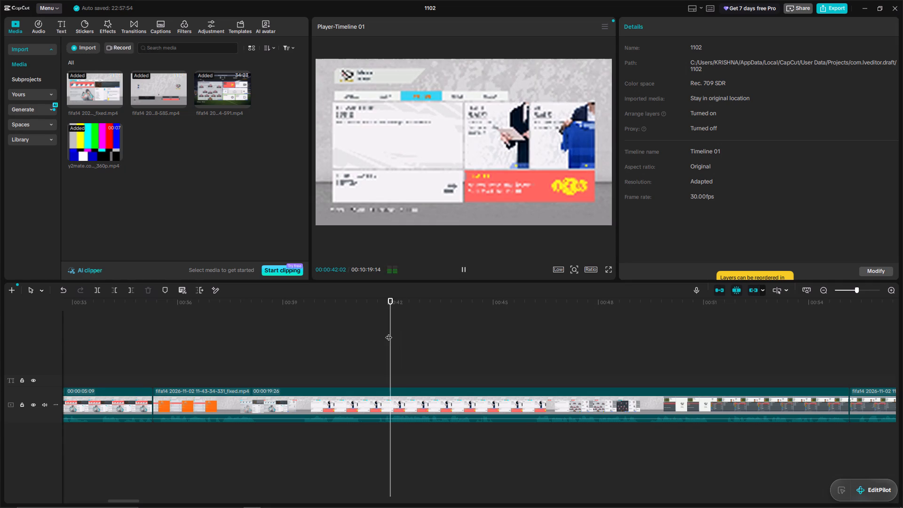
key("space")
key("alt+Tab")
left_click(147, 71)
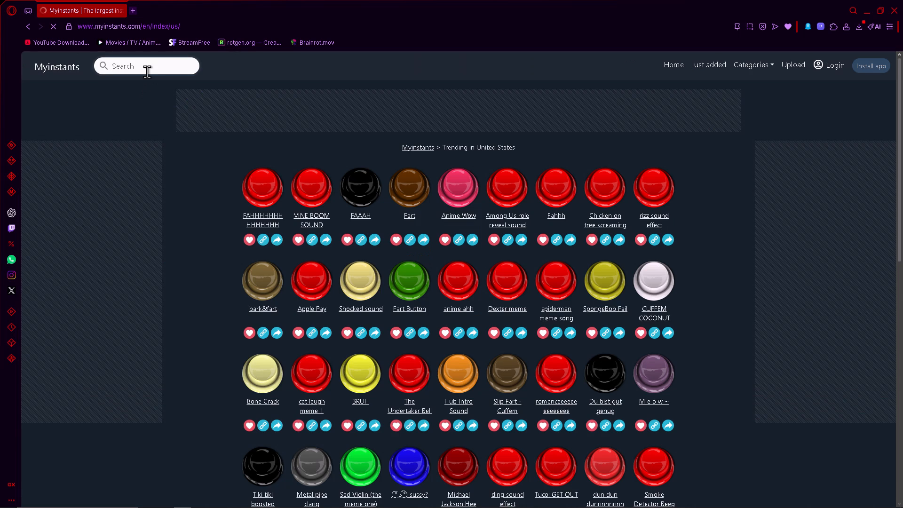
type("moey")
key("BackSpace")
key("BackSpace")
type("ney")
key("Return")
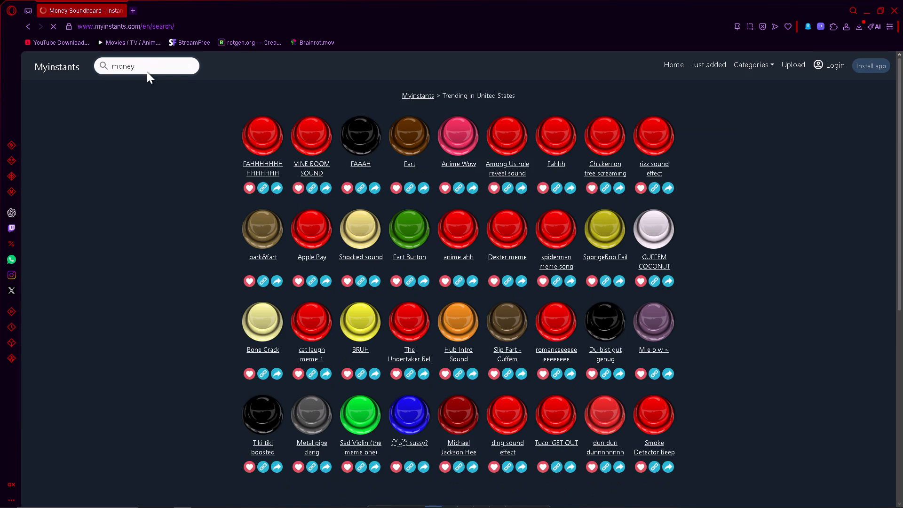
Listen to Money SoundFX, look at its page and go back to the money sound results.
left_click(253, 174)
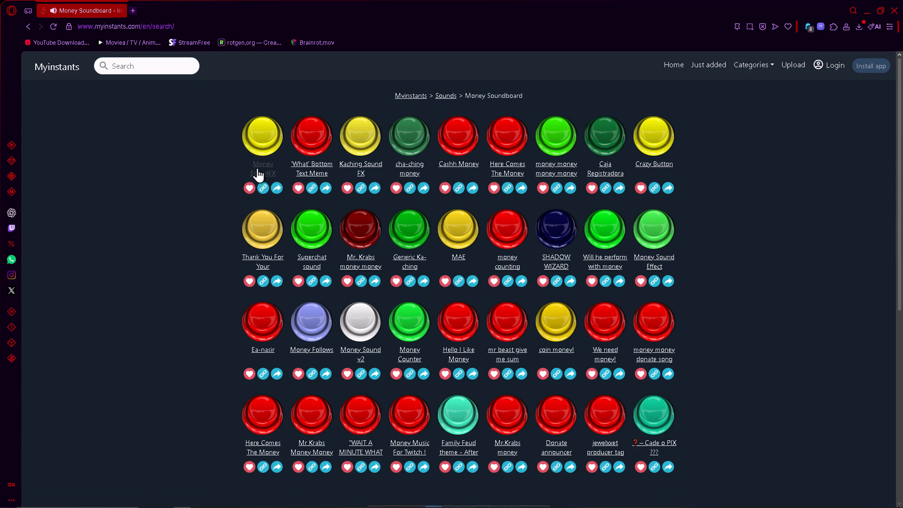
left_click(261, 168)
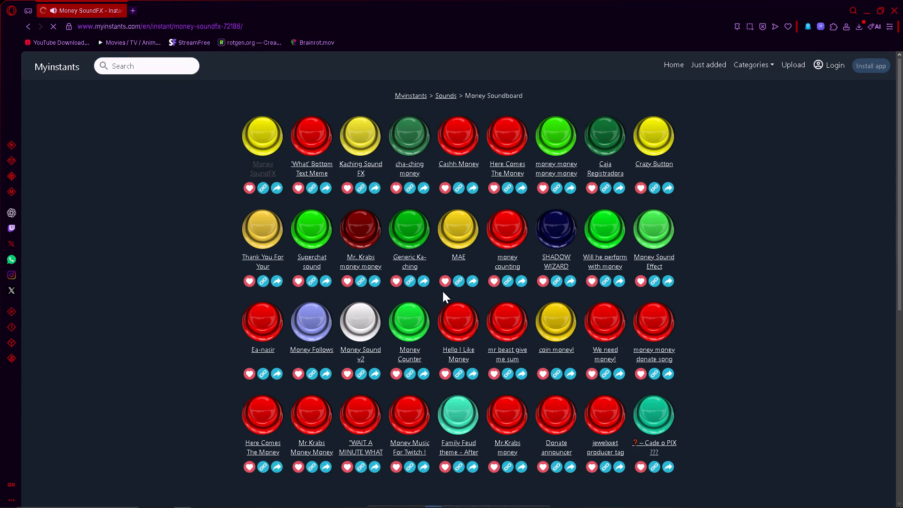
left_click(449, 247)
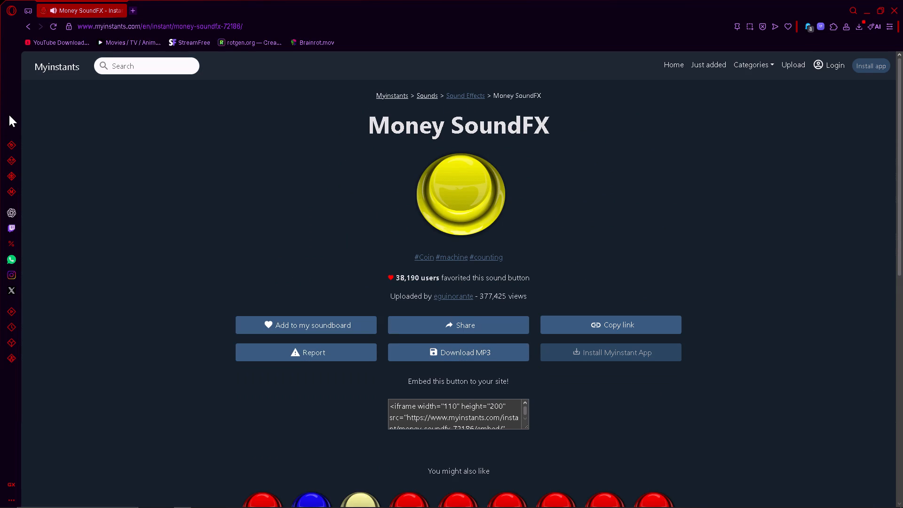
left_click(25, 27)
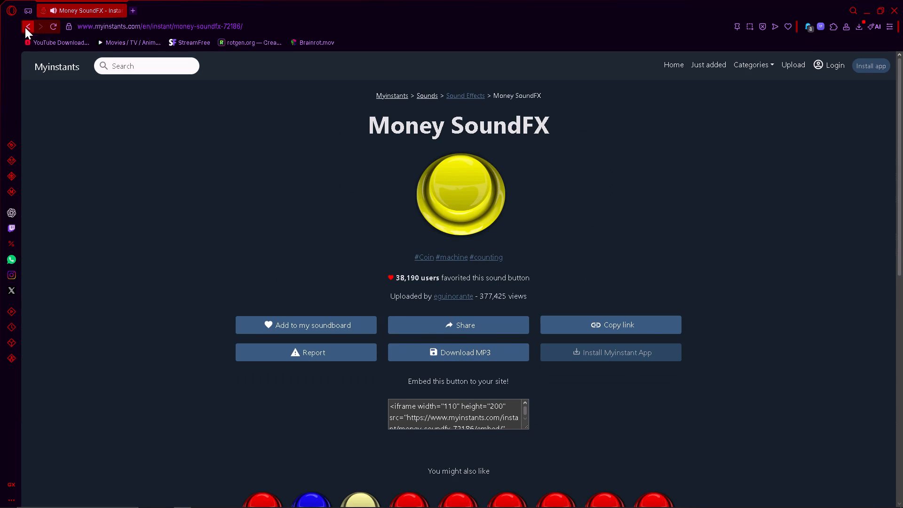
Listen to Kaching Sound FX, open its page and download the sound as an MP3.
left_click(338, 124)
left_click(358, 130)
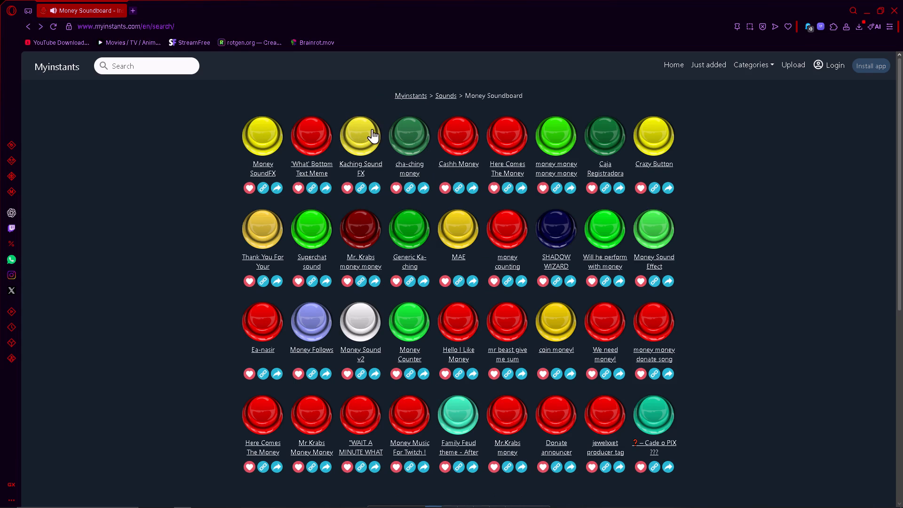
left_click(364, 169)
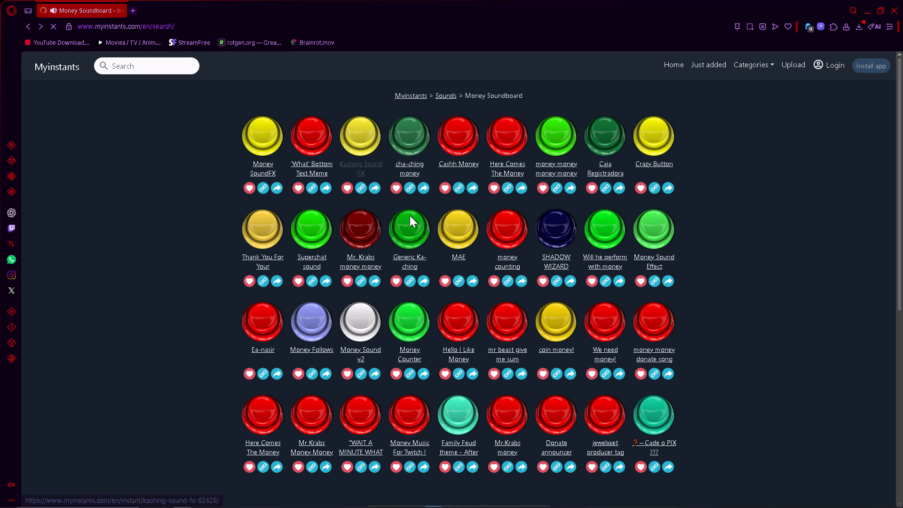
left_click(469, 406)
key("alt+Tab")
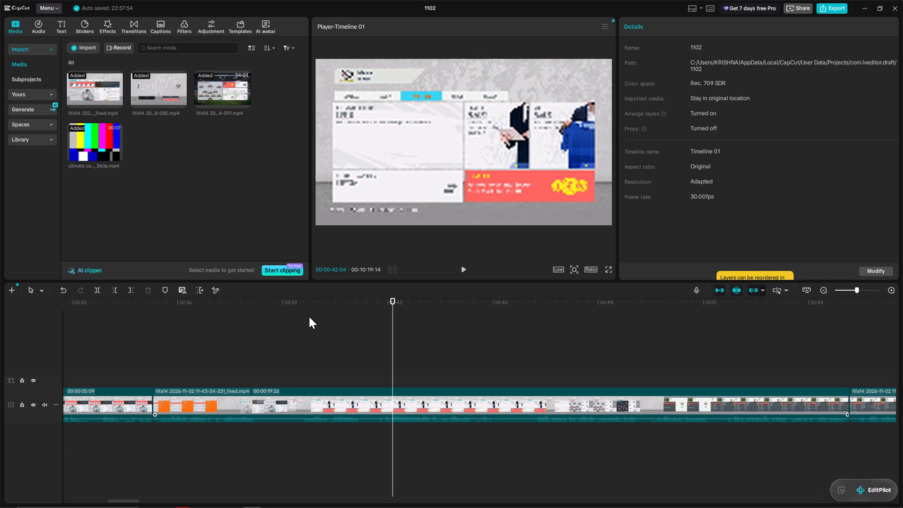
key("alt+Tab")
Search Google Images for "money gif green screen", limit the type to GIF and examine the falling-money results.
left_click(135, 12)
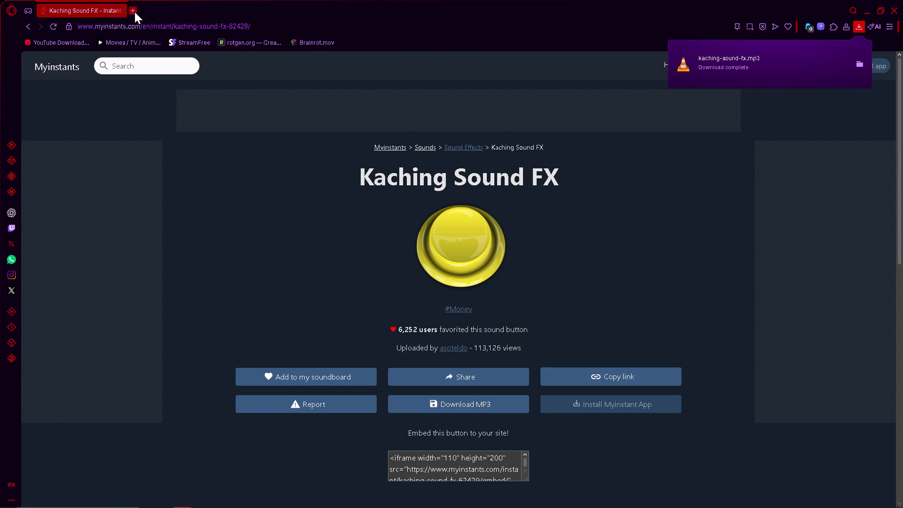
type("money gif")
key("Return")
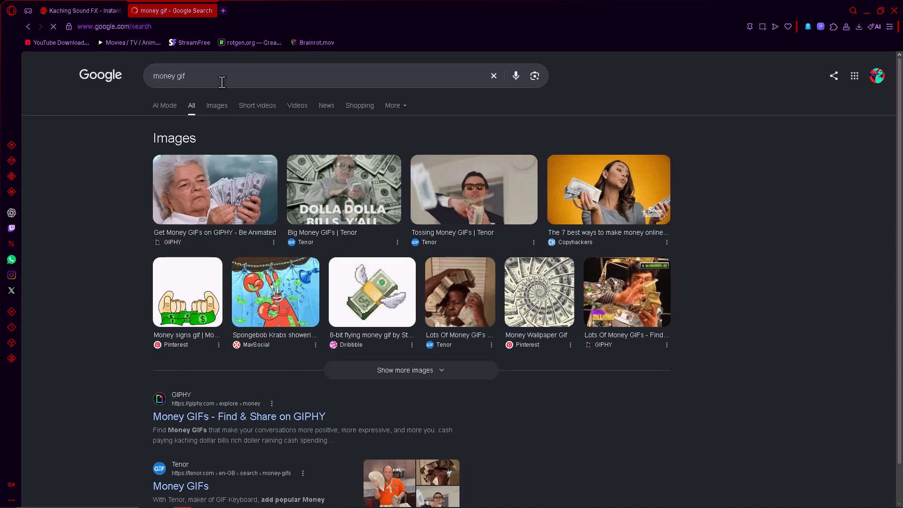
left_click(222, 82)
key("space")
type("green screen")
key("Return")
left_click(221, 101)
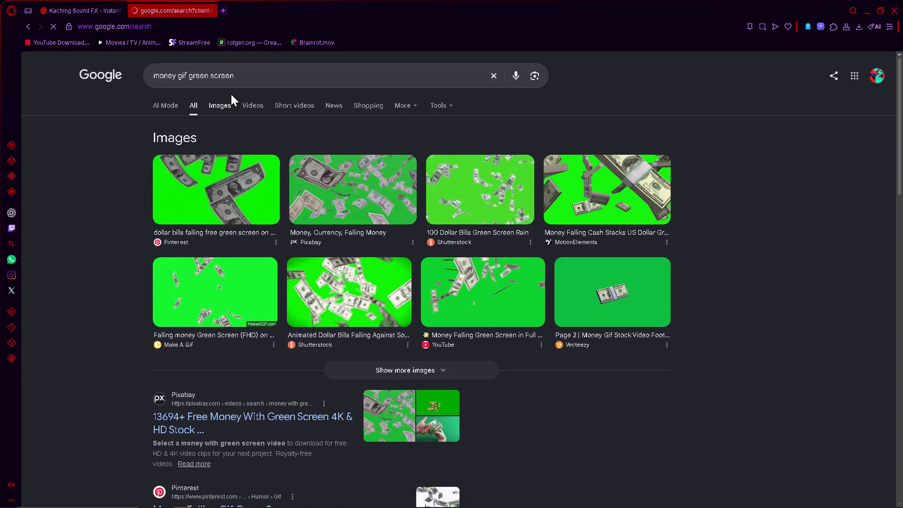
left_click(406, 107)
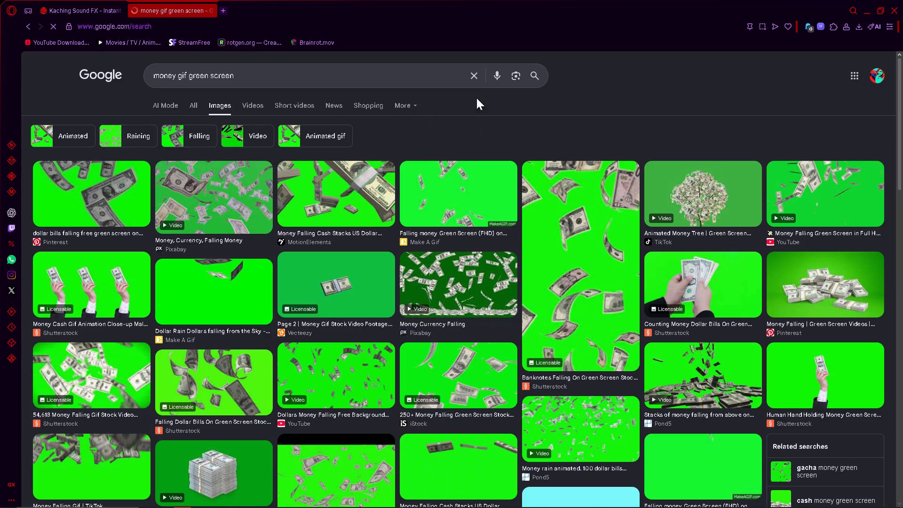
left_click(444, 104)
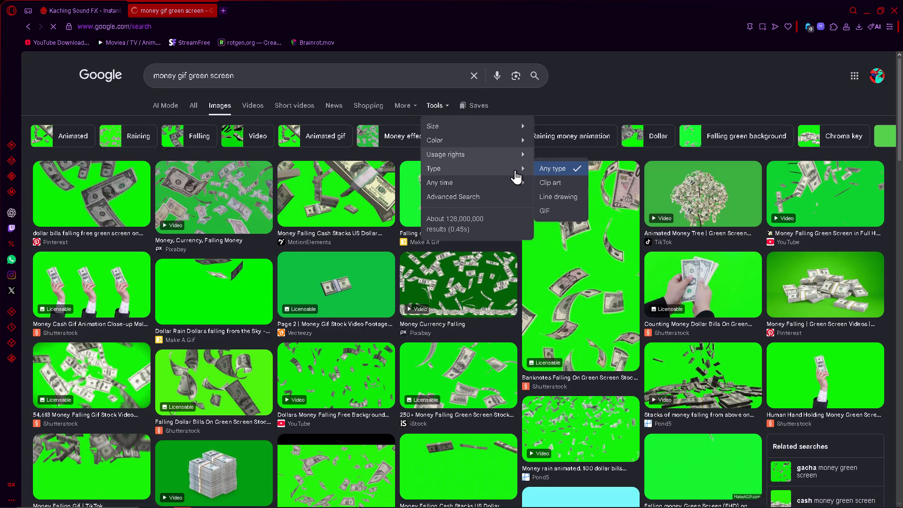
left_click(552, 209)
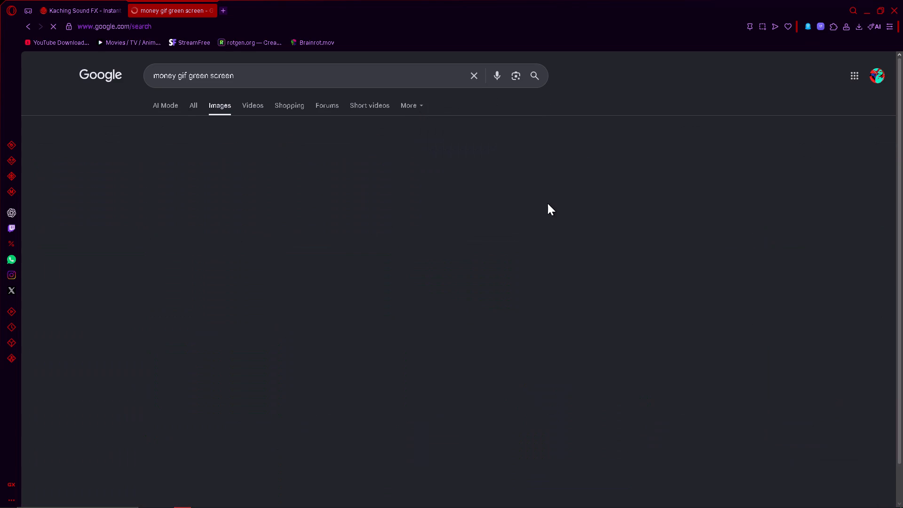
left_click(207, 190)
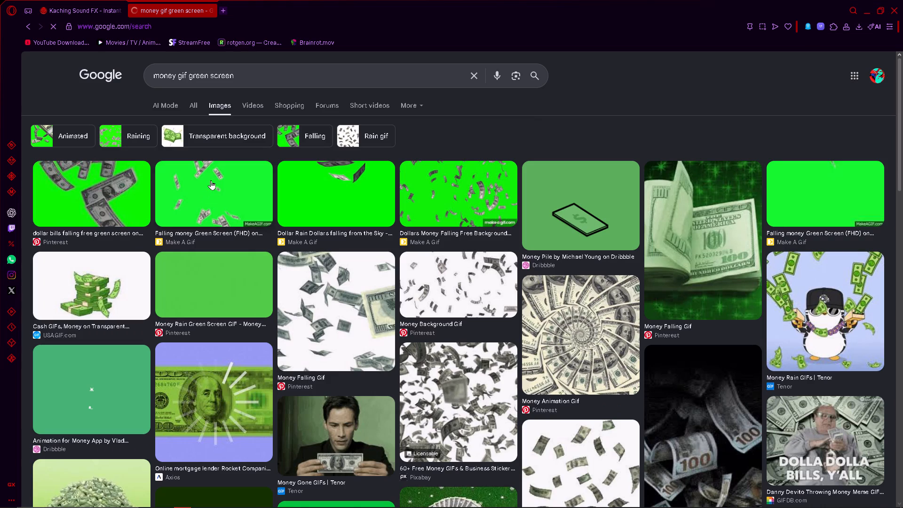
Switch back to CapCut and search the stock media library for "money".
key("alt+Tab")
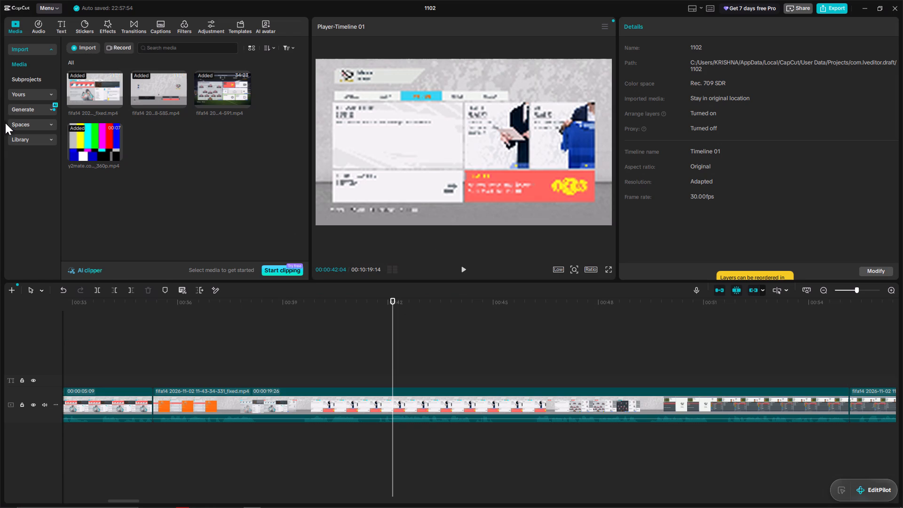
left_click(42, 140)
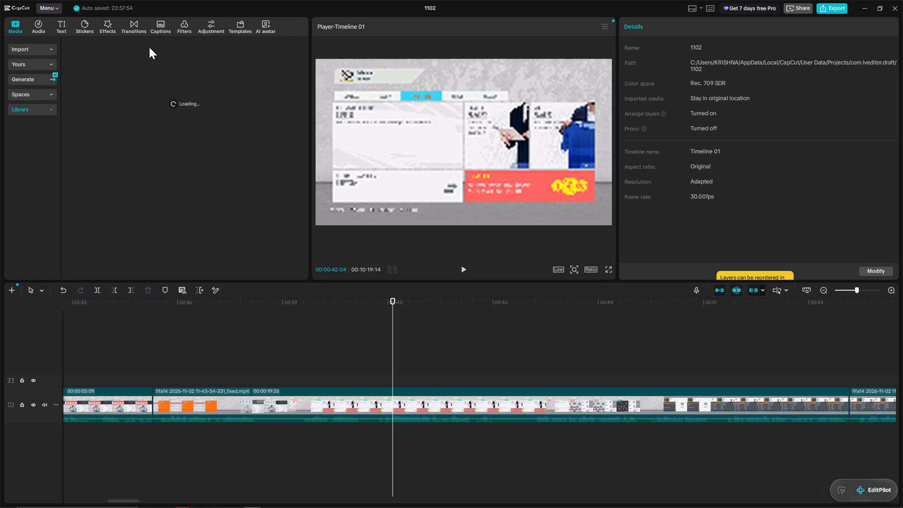
left_click(152, 48)
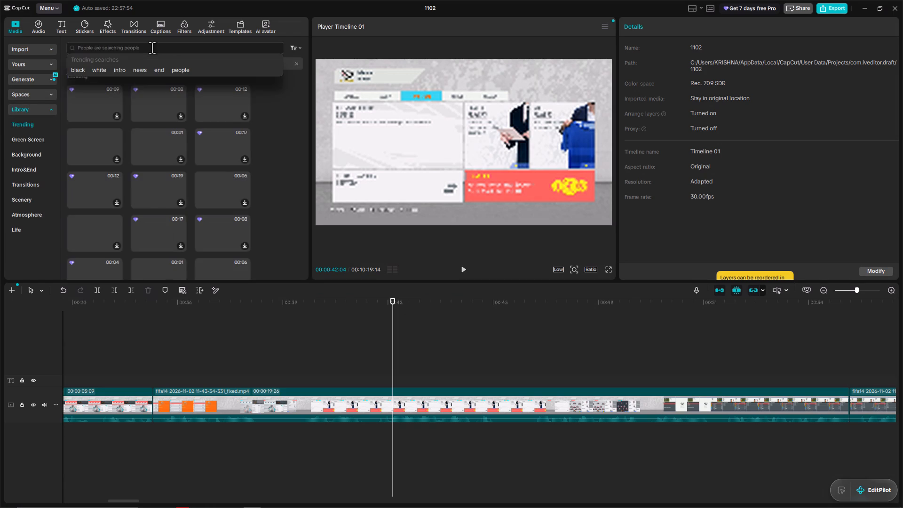
type("money")
key("Return")
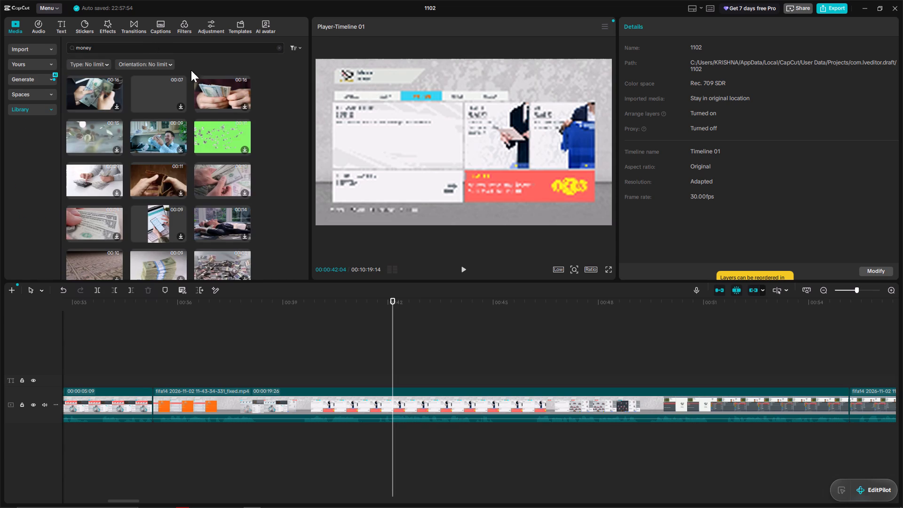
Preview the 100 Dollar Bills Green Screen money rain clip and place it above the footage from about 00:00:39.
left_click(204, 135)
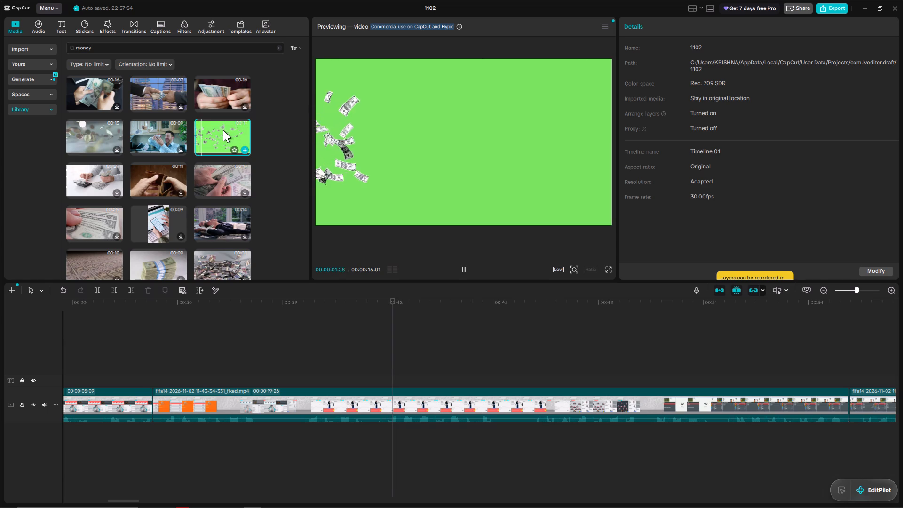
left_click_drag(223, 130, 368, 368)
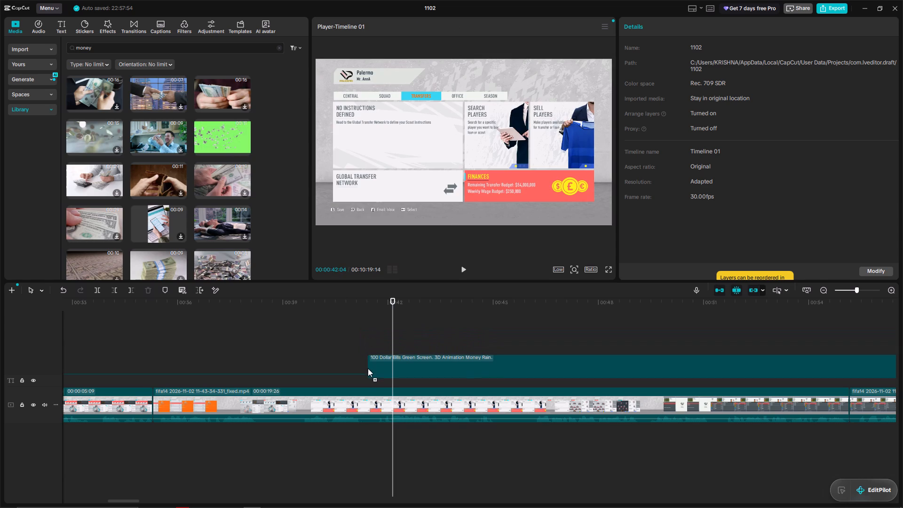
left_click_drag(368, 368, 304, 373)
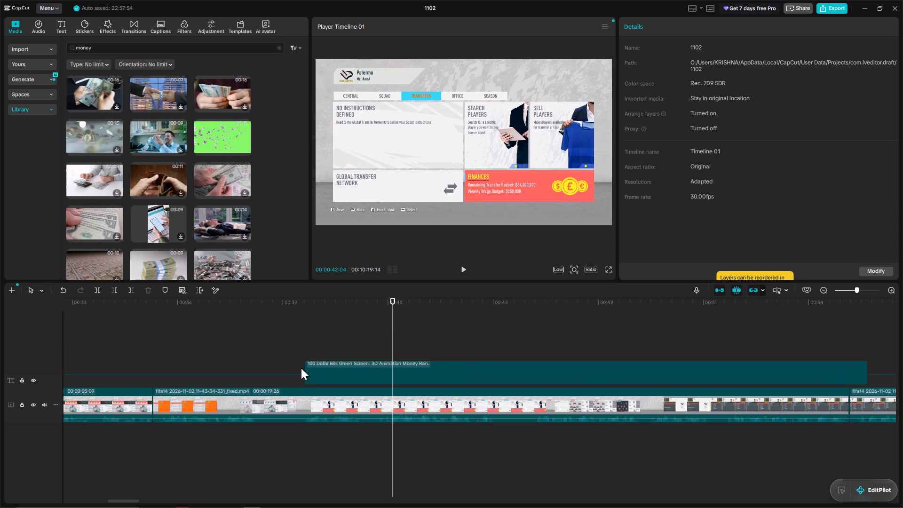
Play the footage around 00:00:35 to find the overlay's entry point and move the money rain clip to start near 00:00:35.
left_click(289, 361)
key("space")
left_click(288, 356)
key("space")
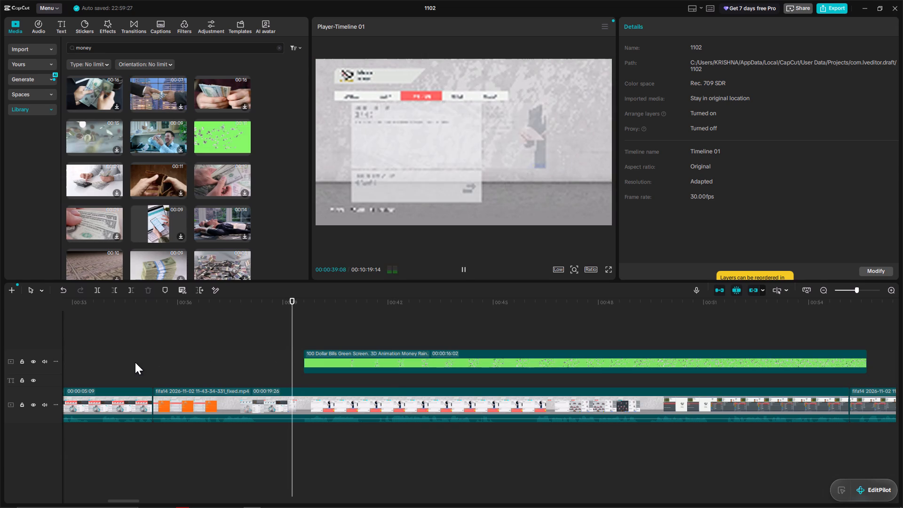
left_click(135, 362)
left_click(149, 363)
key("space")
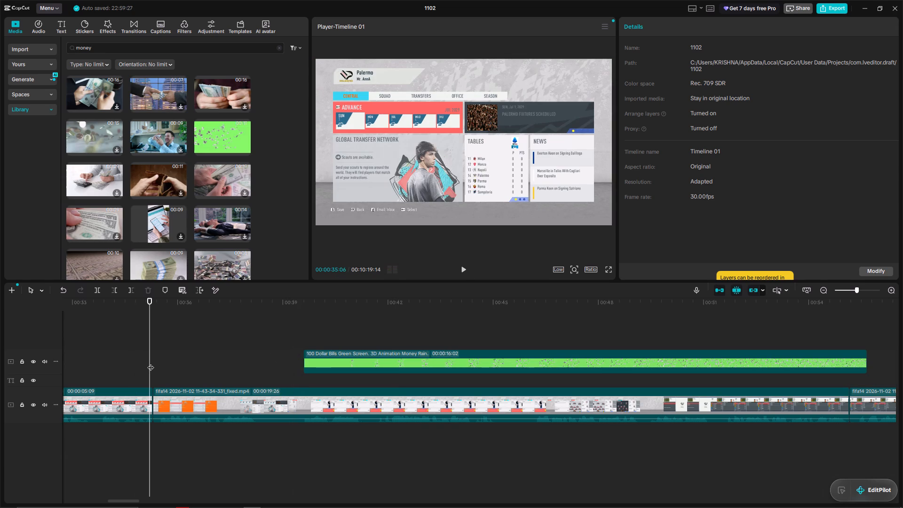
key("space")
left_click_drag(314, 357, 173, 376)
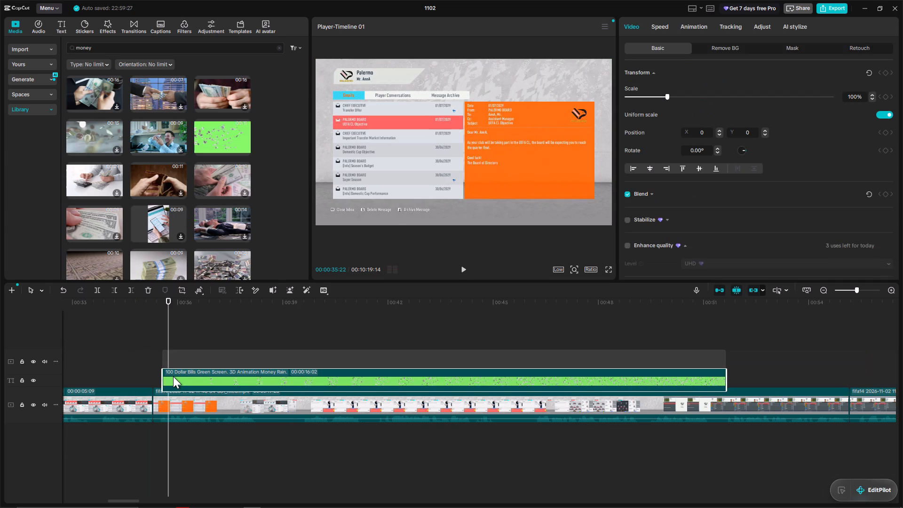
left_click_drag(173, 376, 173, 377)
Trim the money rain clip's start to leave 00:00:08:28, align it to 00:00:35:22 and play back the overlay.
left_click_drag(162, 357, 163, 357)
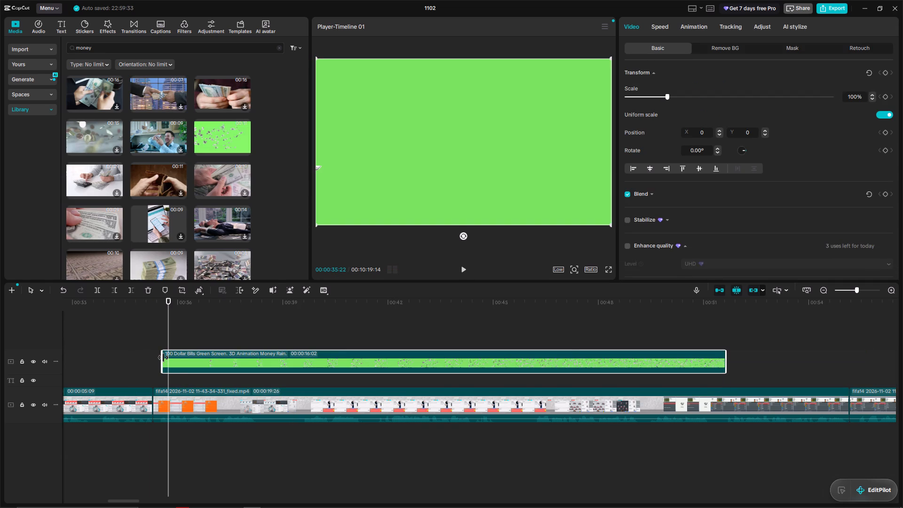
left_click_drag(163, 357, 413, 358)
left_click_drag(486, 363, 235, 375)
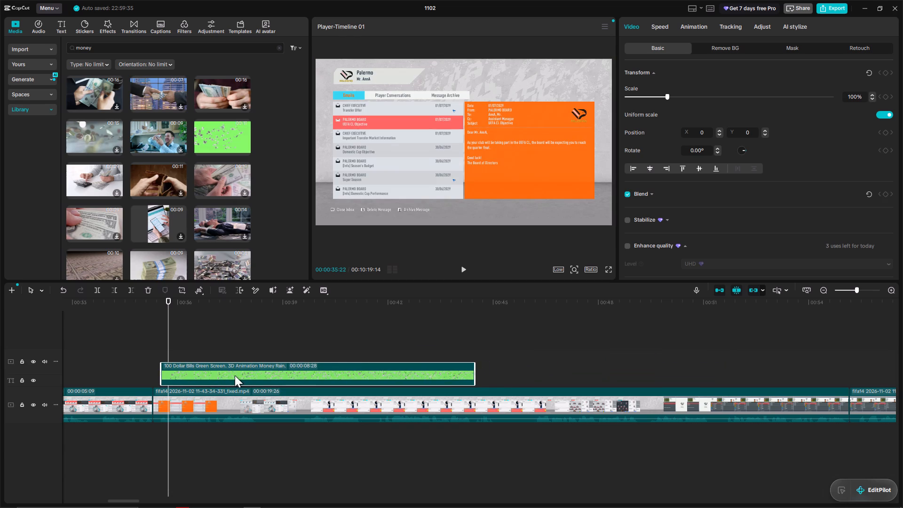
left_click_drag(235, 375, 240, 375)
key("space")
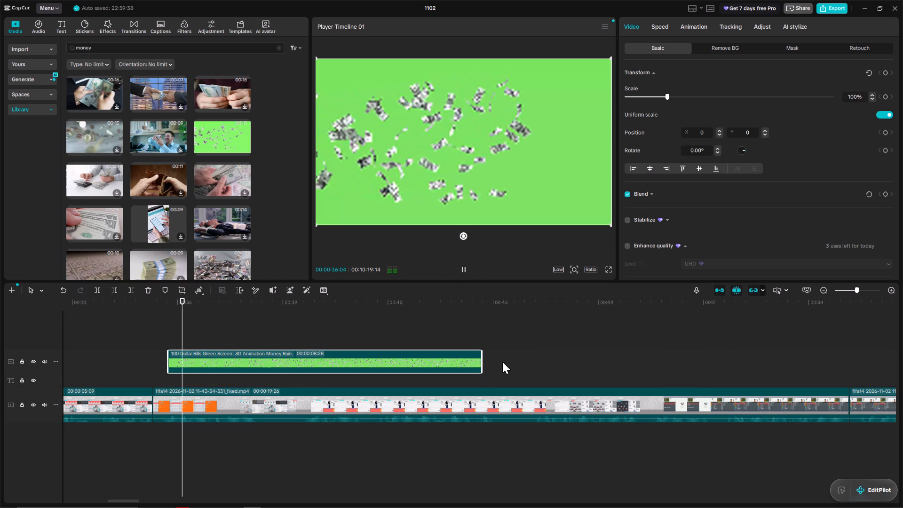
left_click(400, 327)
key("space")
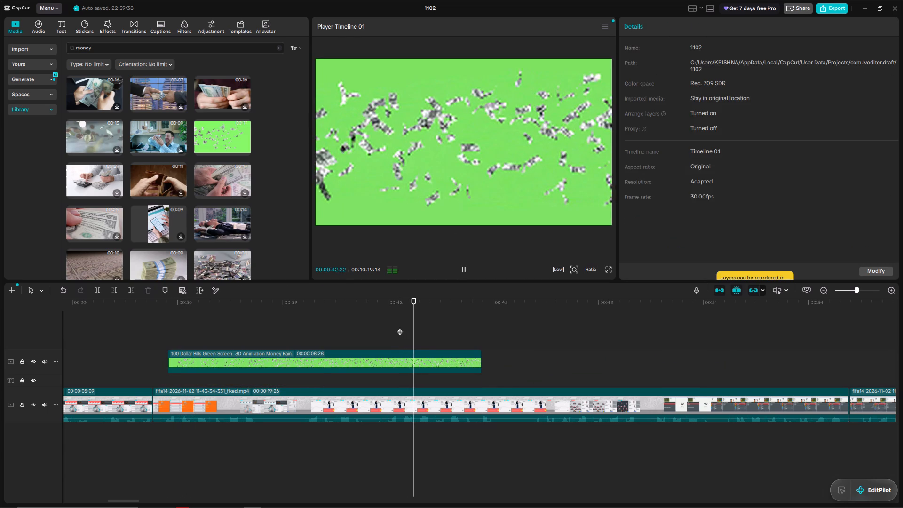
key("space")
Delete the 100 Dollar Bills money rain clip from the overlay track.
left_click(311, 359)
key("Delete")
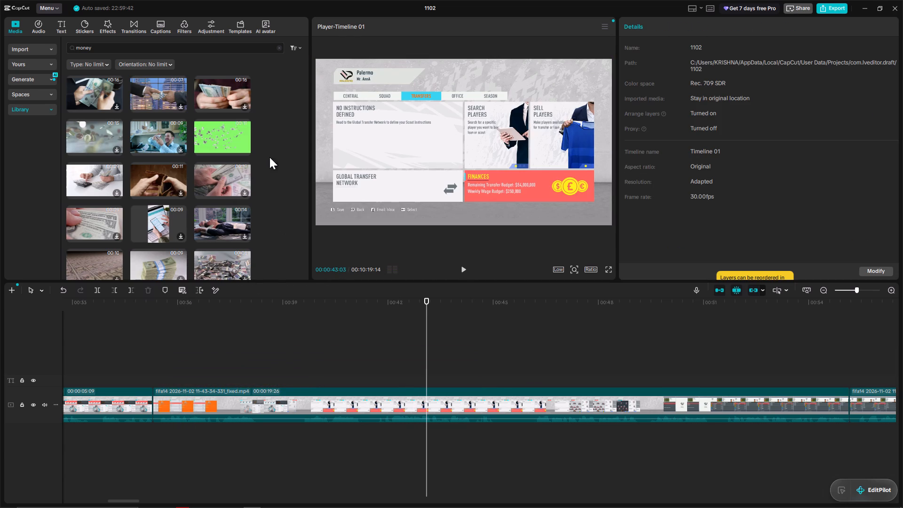
Find the Falling 50 euro banknotes green-screen clip in the money results, place it above the footage near 00:00:35 and play it.
left_click_drag(305, 89, 306, 128)
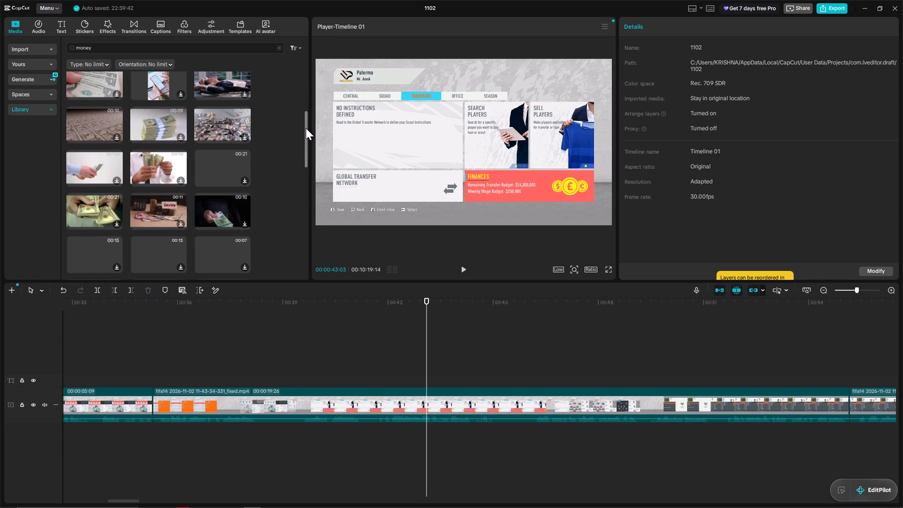
left_click_drag(306, 128, 308, 190)
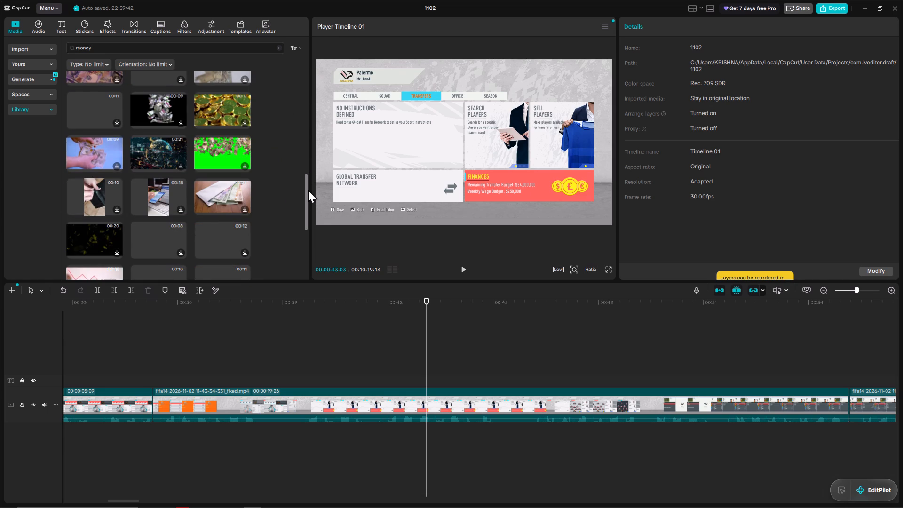
left_click(216, 149)
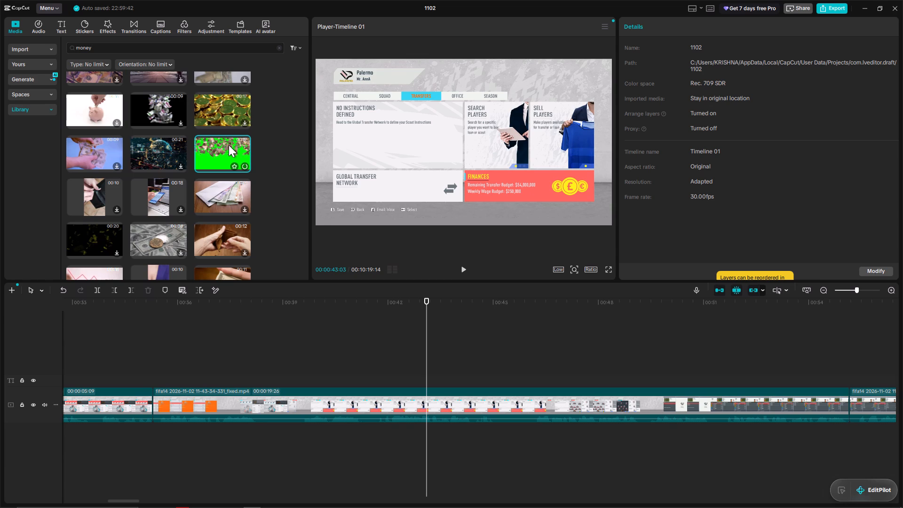
left_click_drag(229, 145, 165, 360)
left_click(157, 353)
key("space")
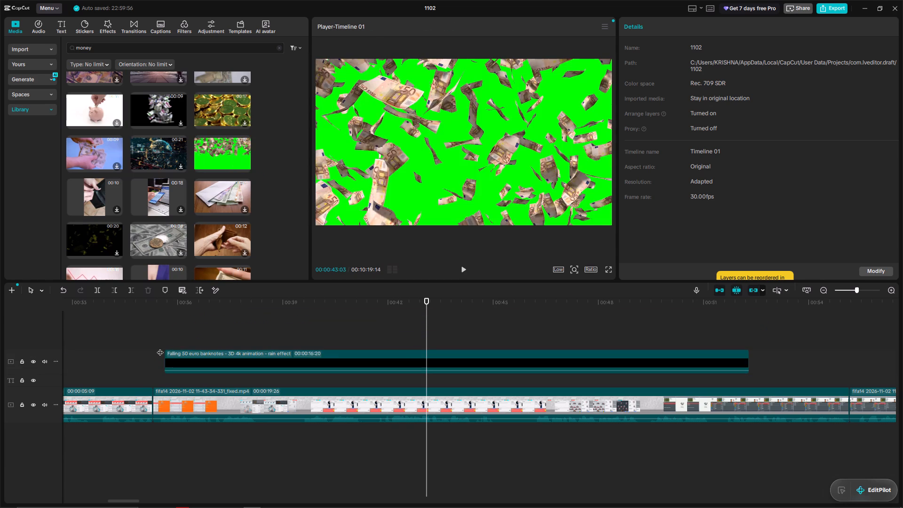
Trim the banknotes clip's start to leave 00:00:13:03, move it to begin at 00:00:35:14 and check playback.
left_click(277, 333)
key("space")
key("space")
left_click(204, 359)
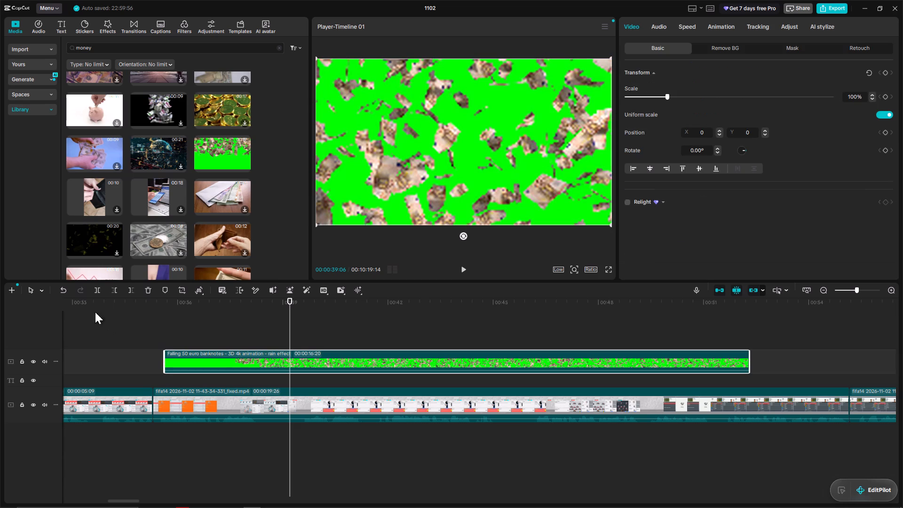
left_click(116, 291)
left_click_drag(329, 363, 198, 370)
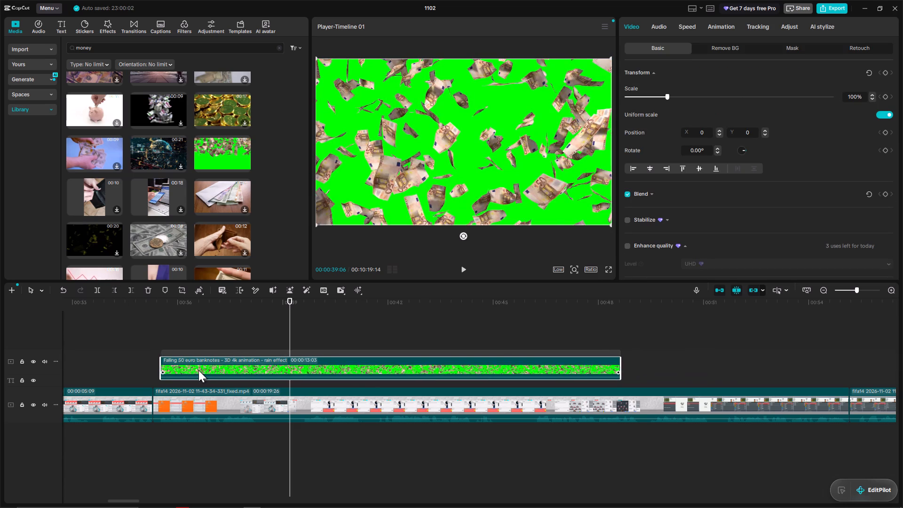
left_click_drag(198, 370, 198, 371)
left_click(162, 335)
key("space")
left_click(158, 335)
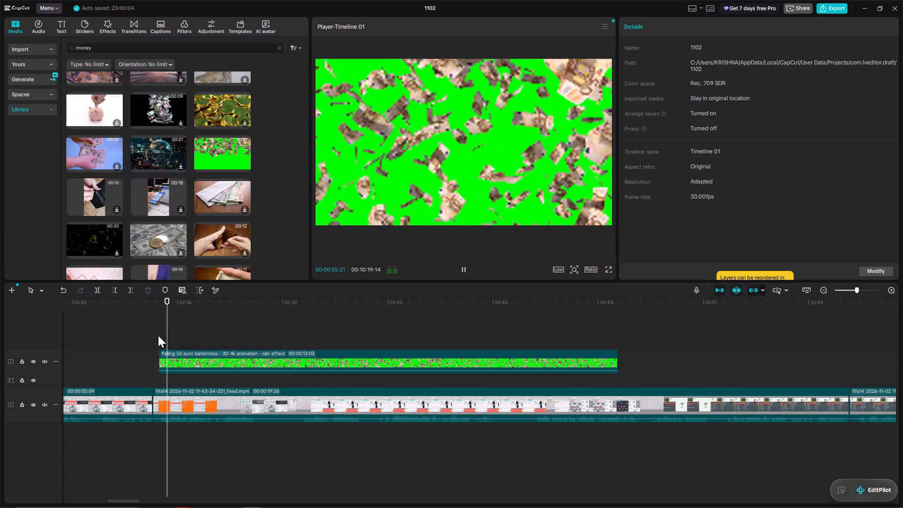
Import kaching-sound-fx.mp3 from Downloads and add it to the timeline at 00:00:35:14.
left_click(36, 44)
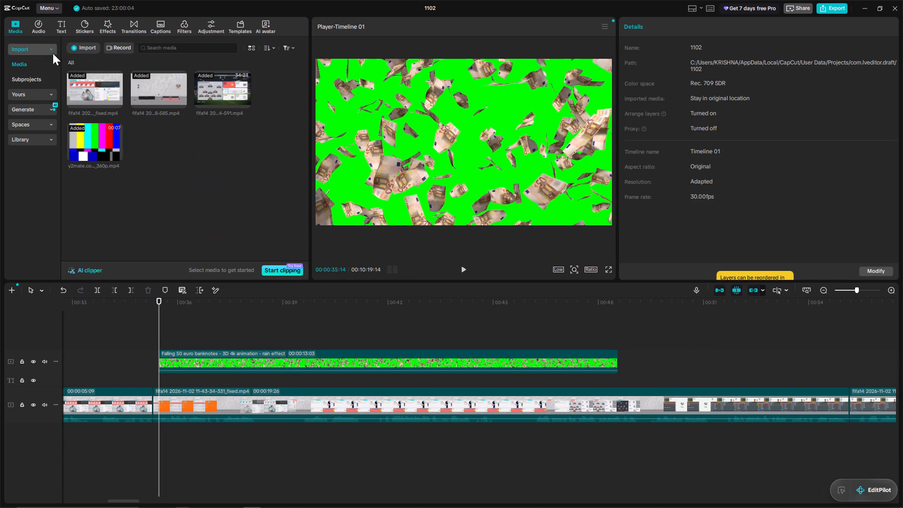
left_click(90, 45)
left_click(50, 238)
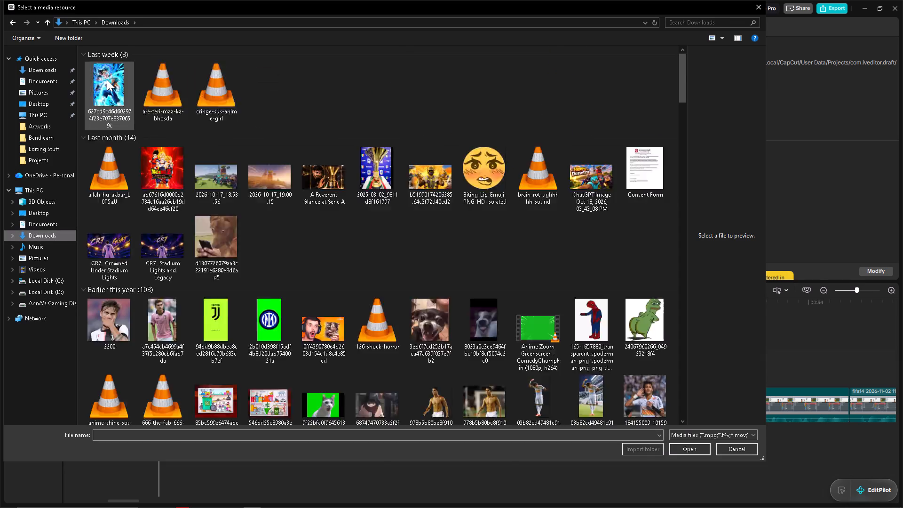
double_click(107, 79)
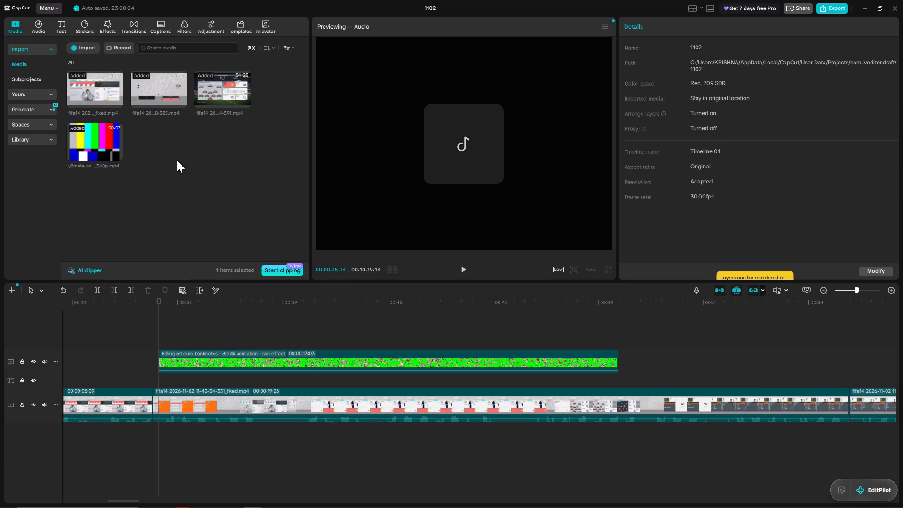
left_click(181, 156)
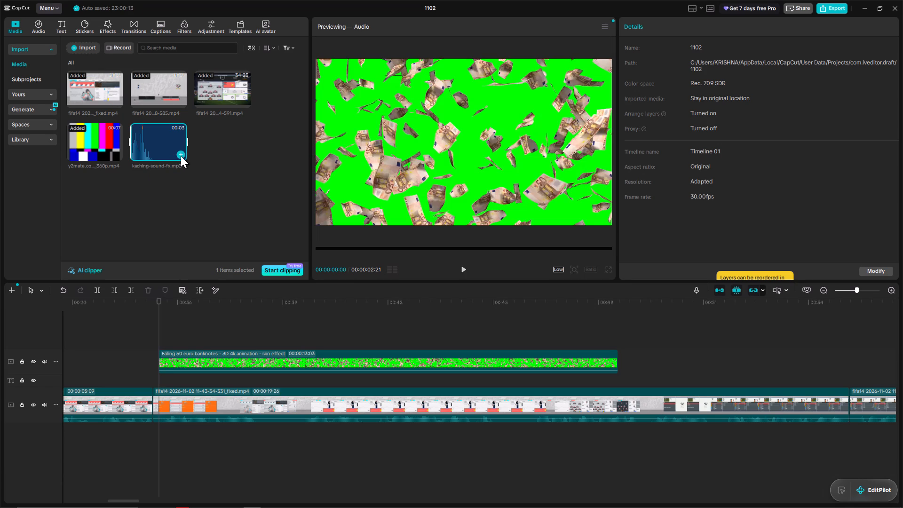
Key out the banknotes clip's green background with Chroma key, setting the intensity to 38.
double_click(210, 371)
double_click(211, 358)
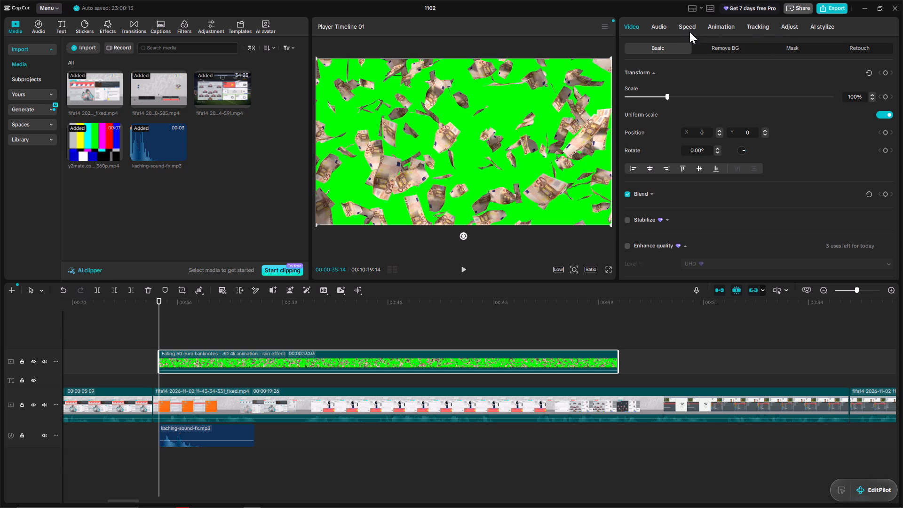
left_click(732, 47)
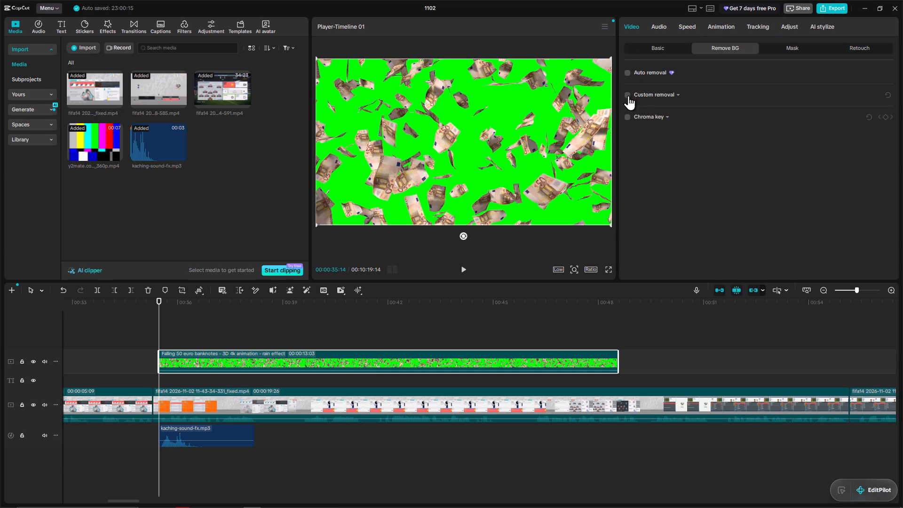
left_click(625, 117)
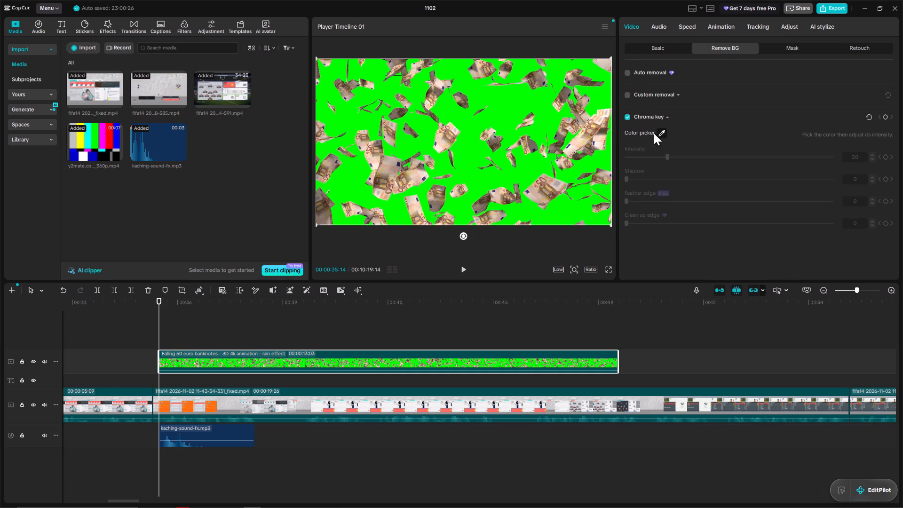
left_click(662, 133)
left_click(664, 133)
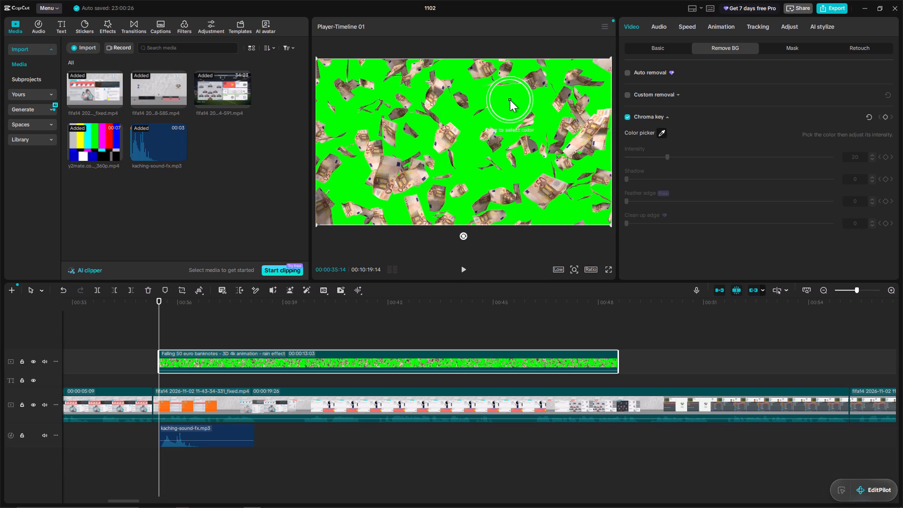
left_click(510, 103)
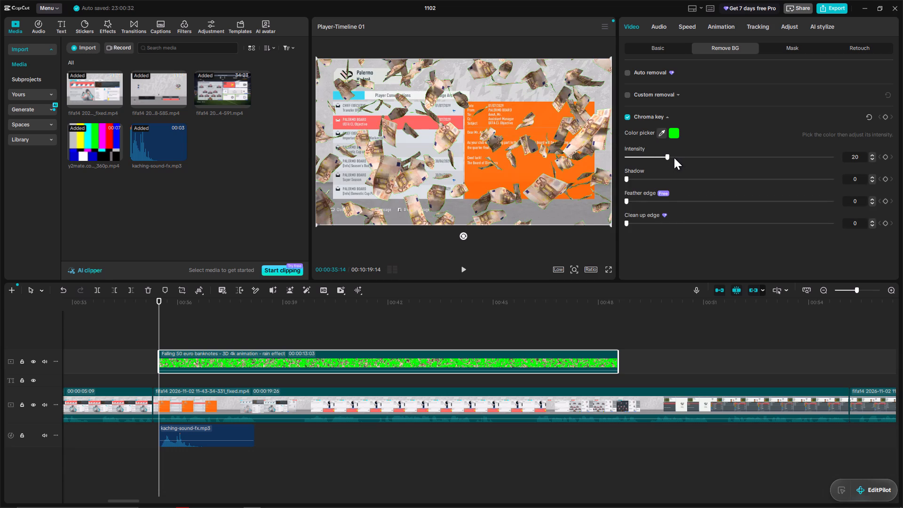
left_click_drag(666, 158, 704, 159)
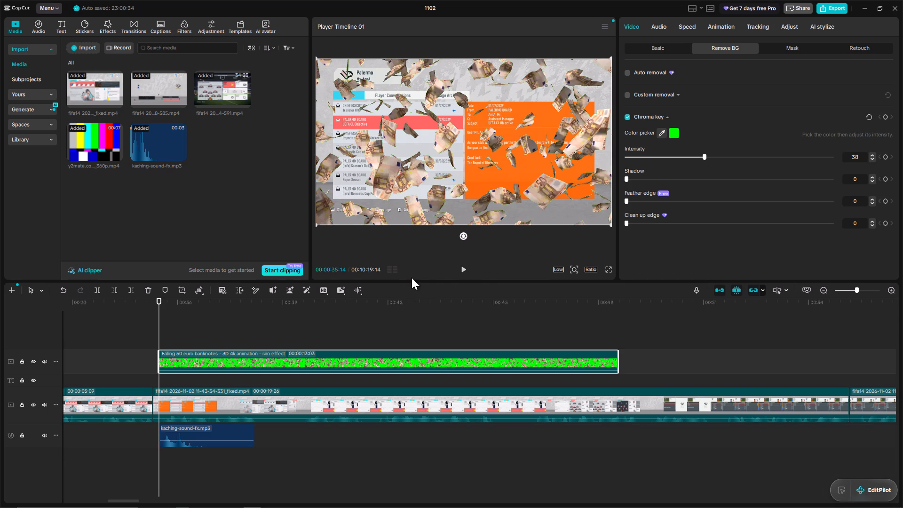
Trim the banknotes clip's end to 00:00:36:18 and play back the overlay with the kaching sound.
key("space")
key("space")
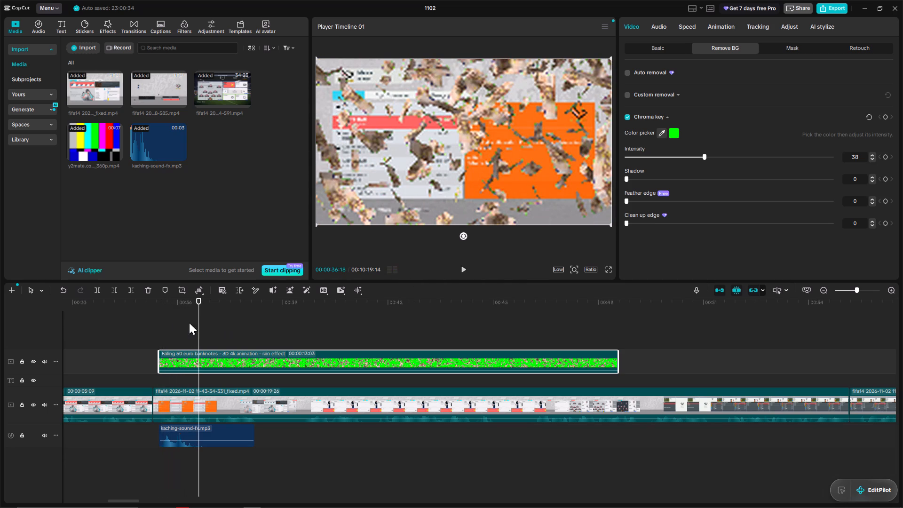
left_click(129, 289)
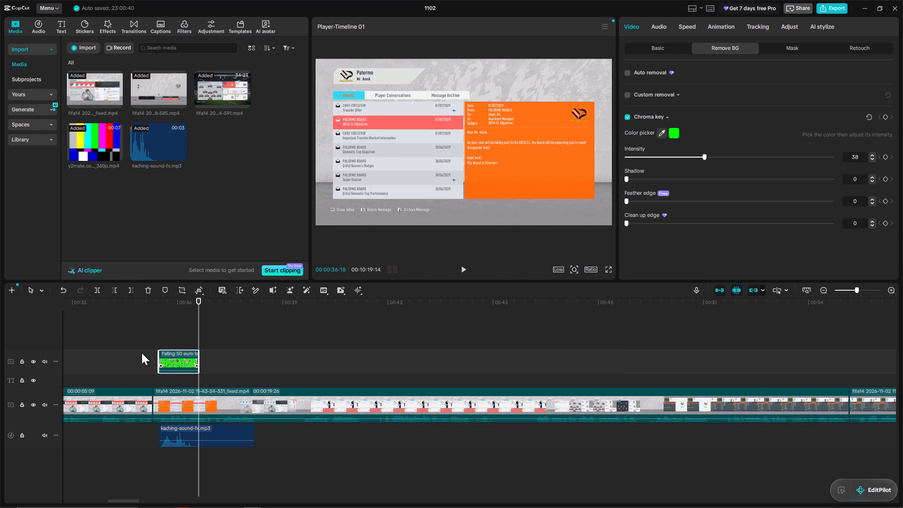
left_click(140, 341)
key("space")
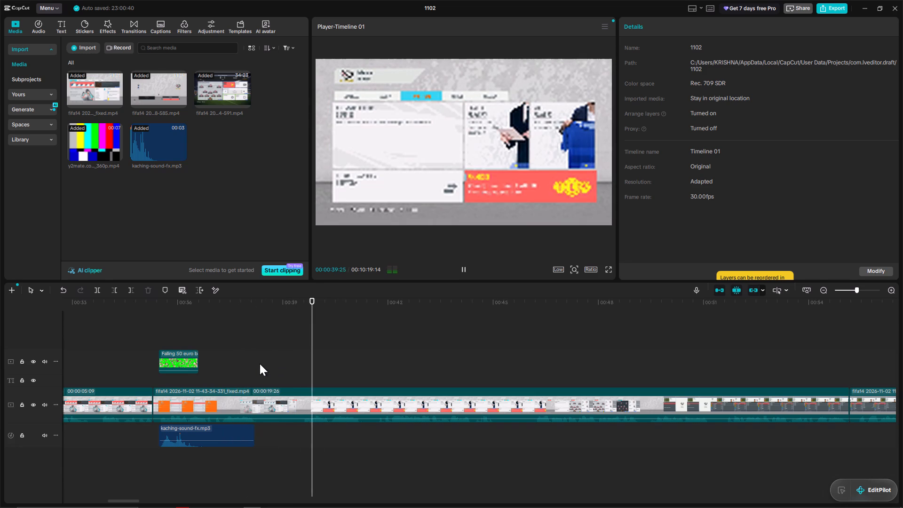
left_click(239, 365)
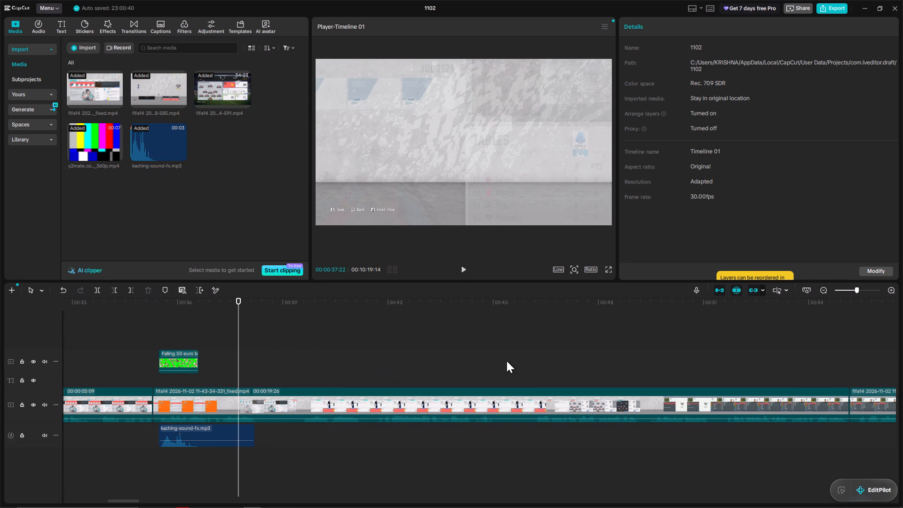
Play the footage from about 00:00:45 to 00:00:58 to review the section following the money effect.
left_click(509, 361)
key("space")
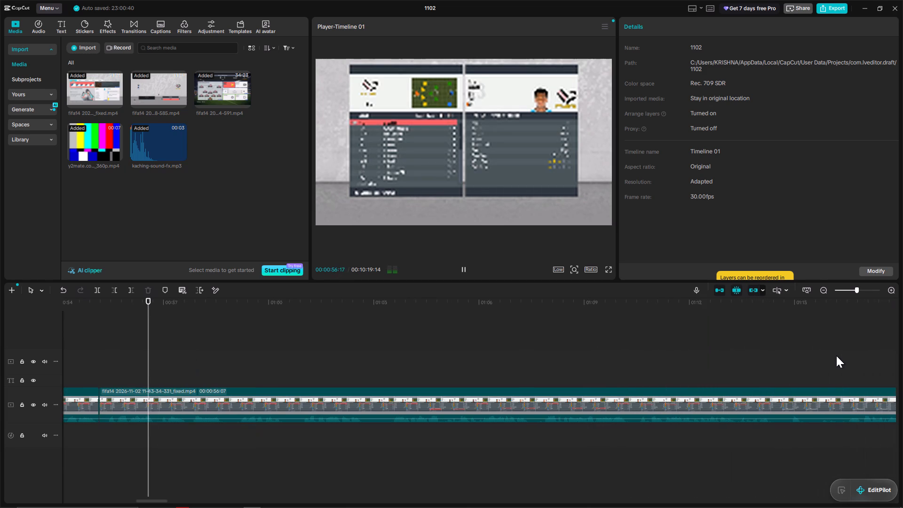
left_click(159, 352)
key("alt+Tab")
key("alt+Tab")
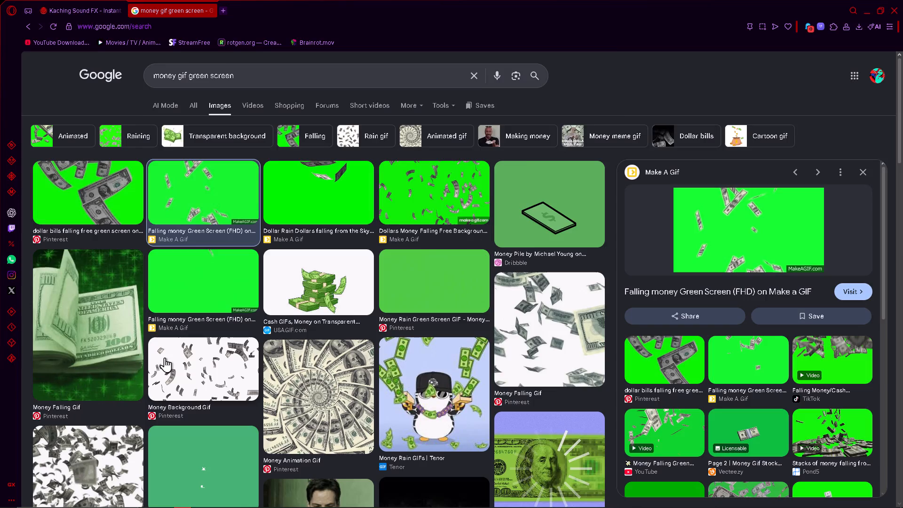
key("space")
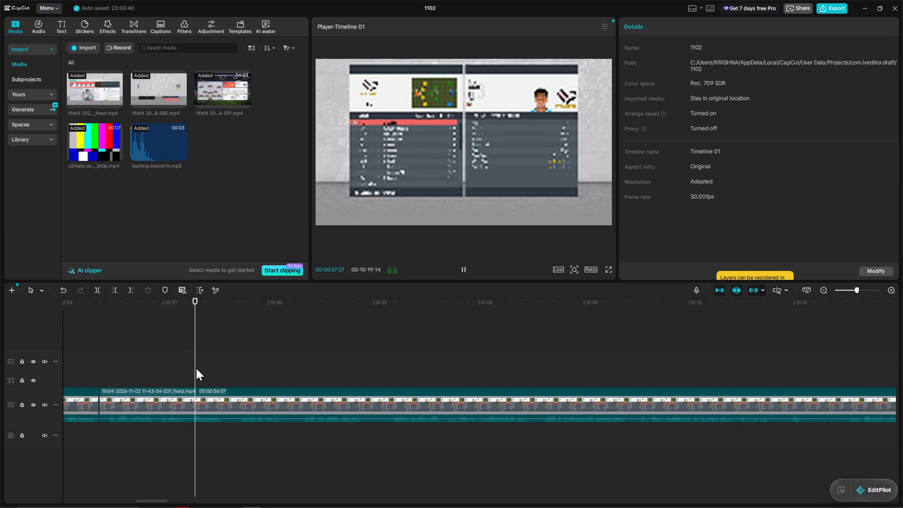
key("space")
Switch to the browser, open YouTube in a new tab and open the channel's content list in YouTube Studio.
key("alt+Tab")
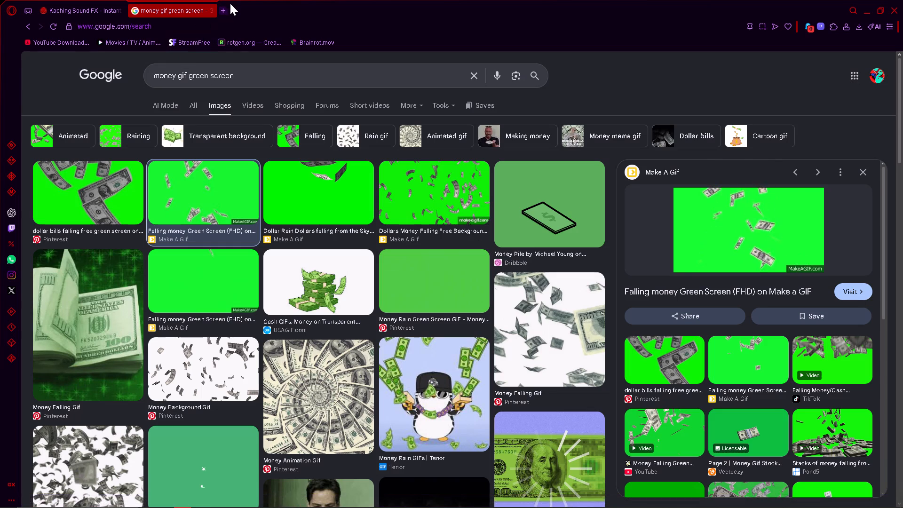
left_click(224, 11)
left_click(213, 185)
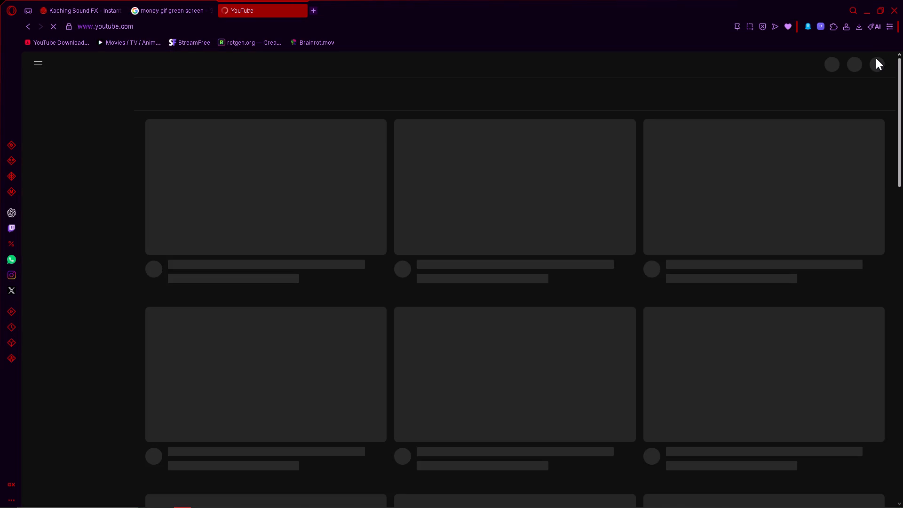
left_click(876, 58)
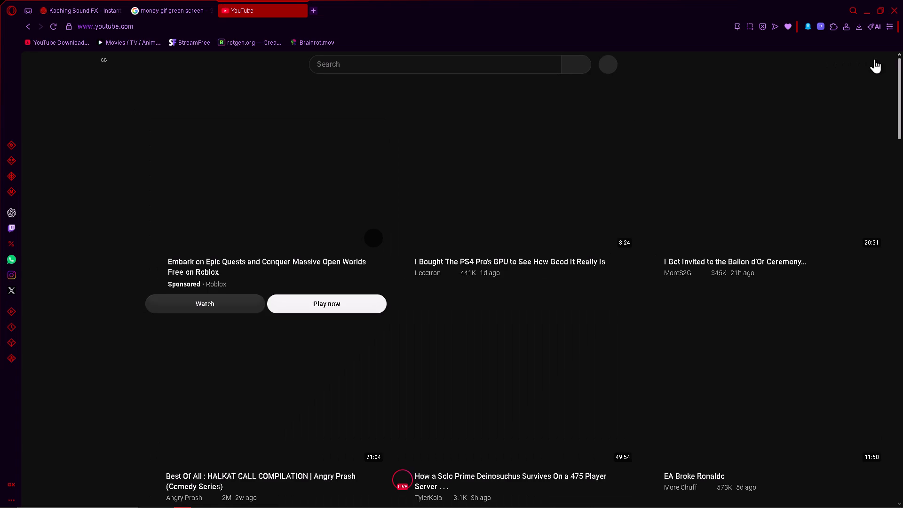
left_click(874, 59)
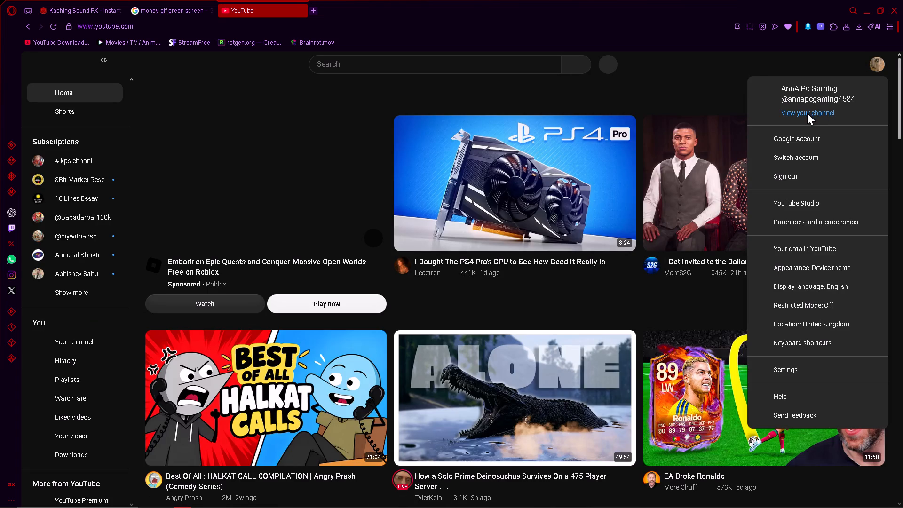
left_click(807, 113)
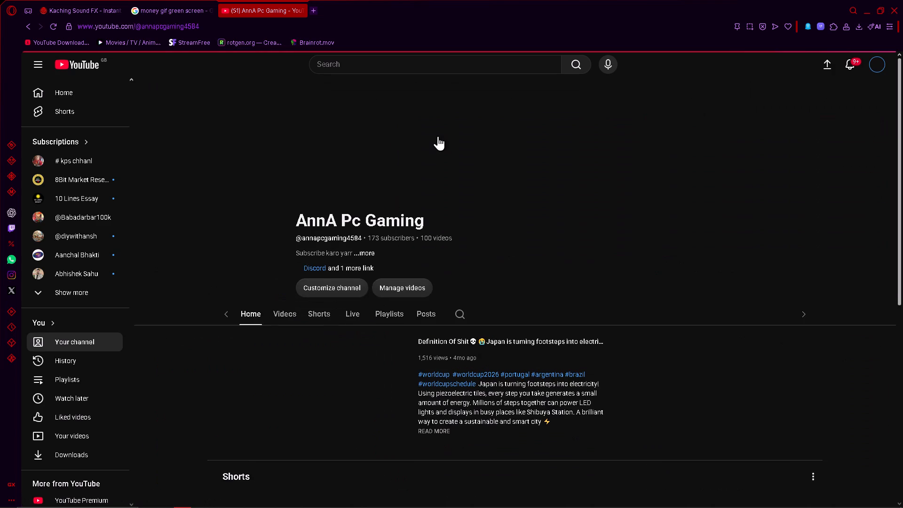
left_click(396, 262)
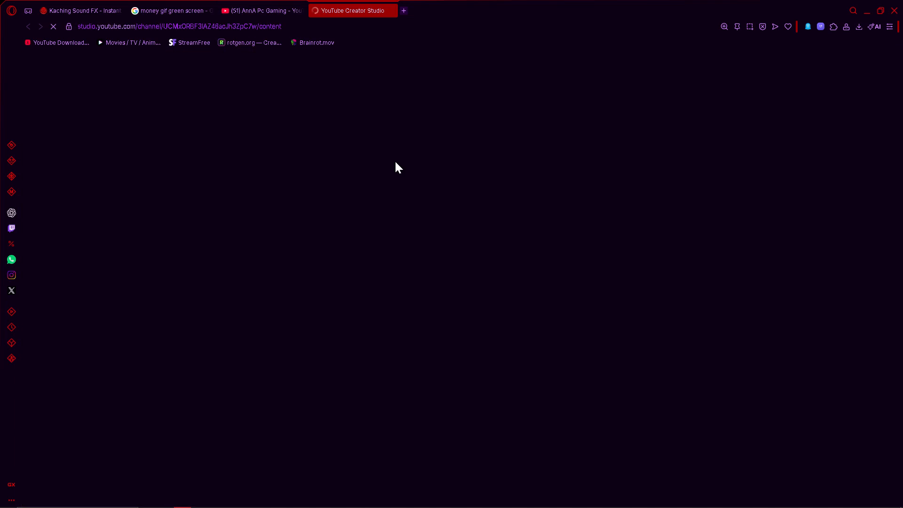
left_click(541, 132)
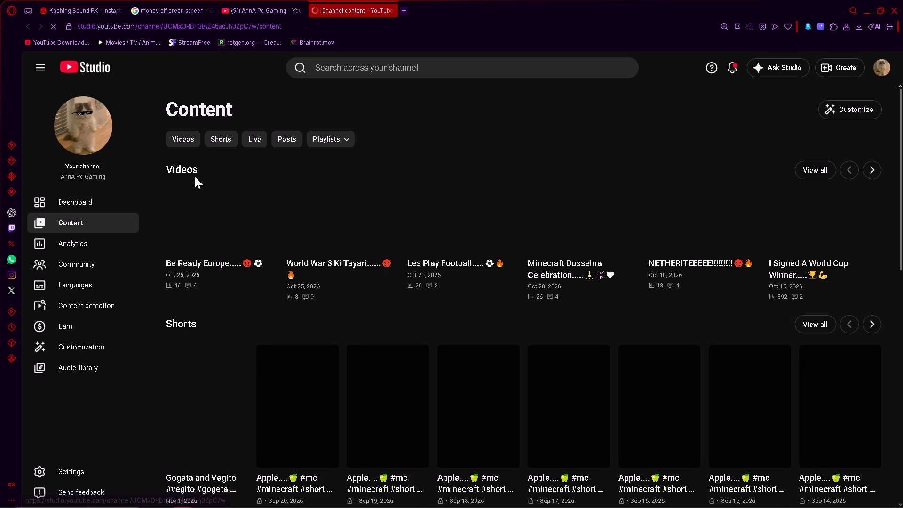
Open the details of the "Be Ready Europe....." video and look through its title, description, thumbnail and settings.
left_click(211, 207)
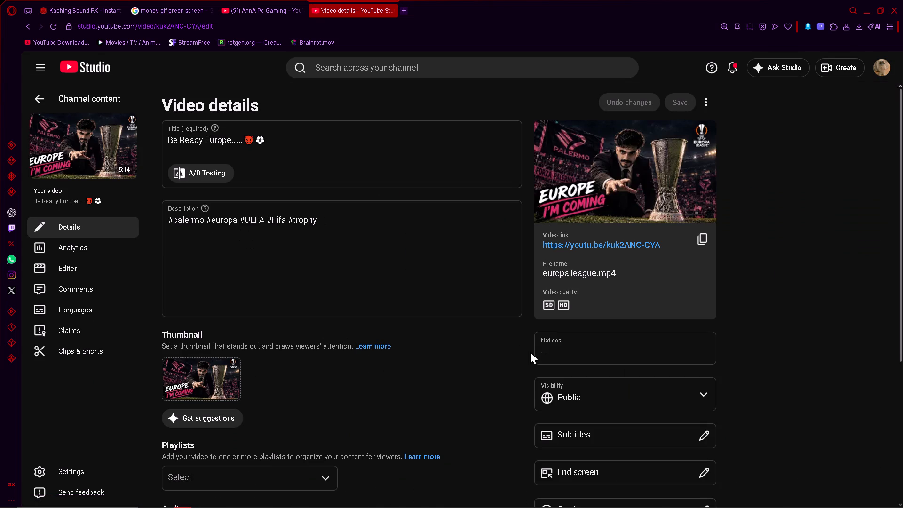
left_click_drag(902, 179, 902, 289)
left_click_drag(902, 250, 902, 273)
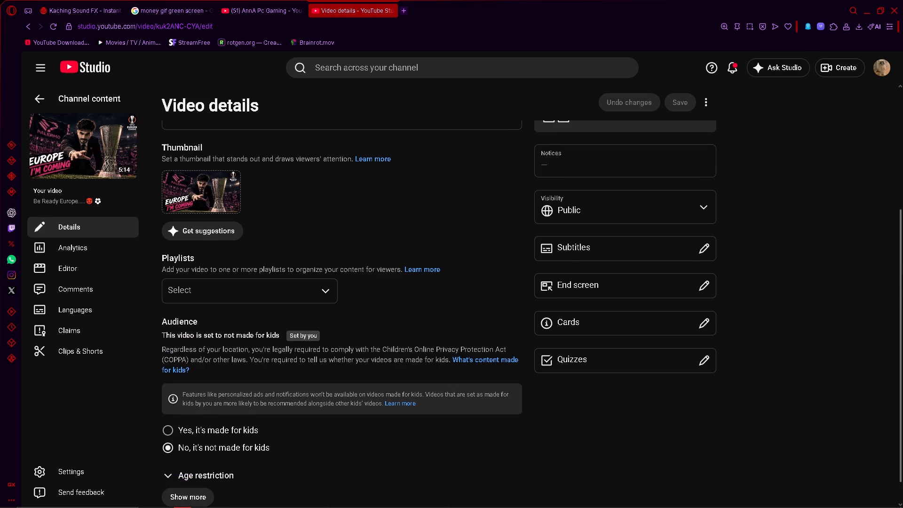
left_click_drag(902, 273, 902, 107)
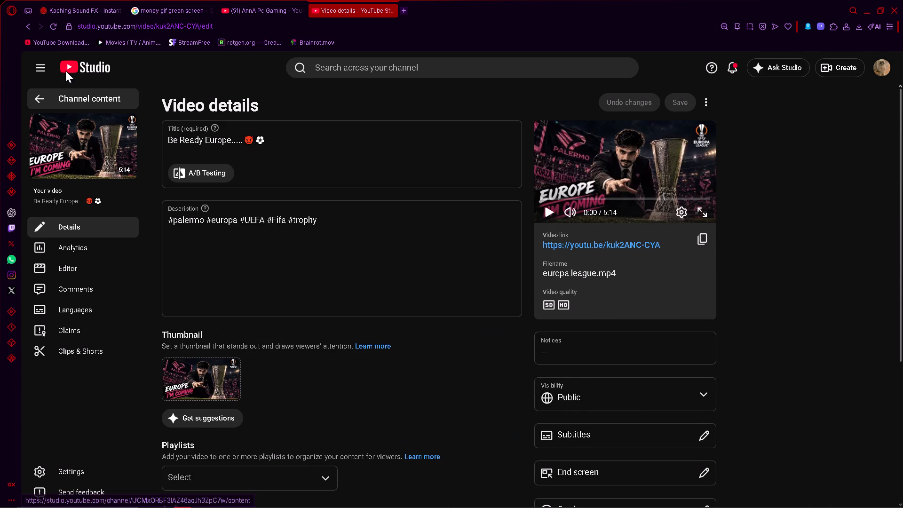
Open the analytics of the "Be Ready Europe....." video, look through its overview and audience retention, and return to the content list.
left_click(34, 98)
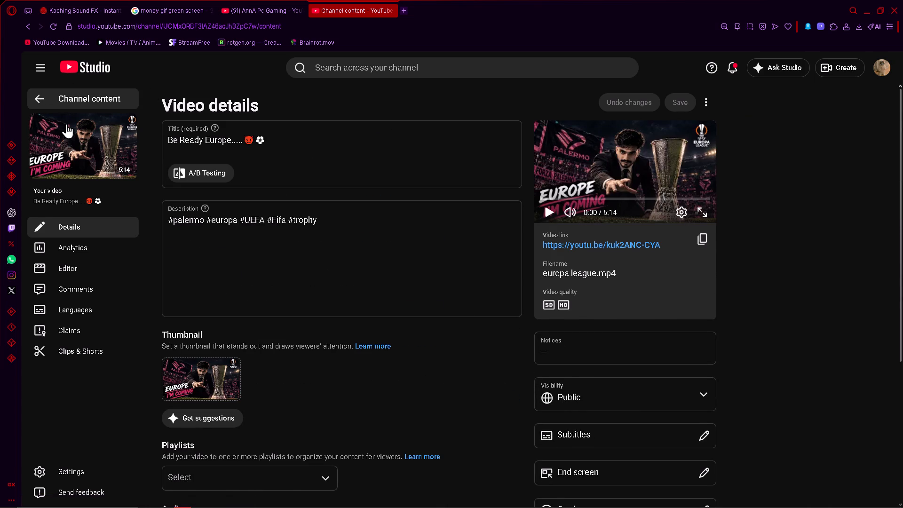
left_click(227, 202)
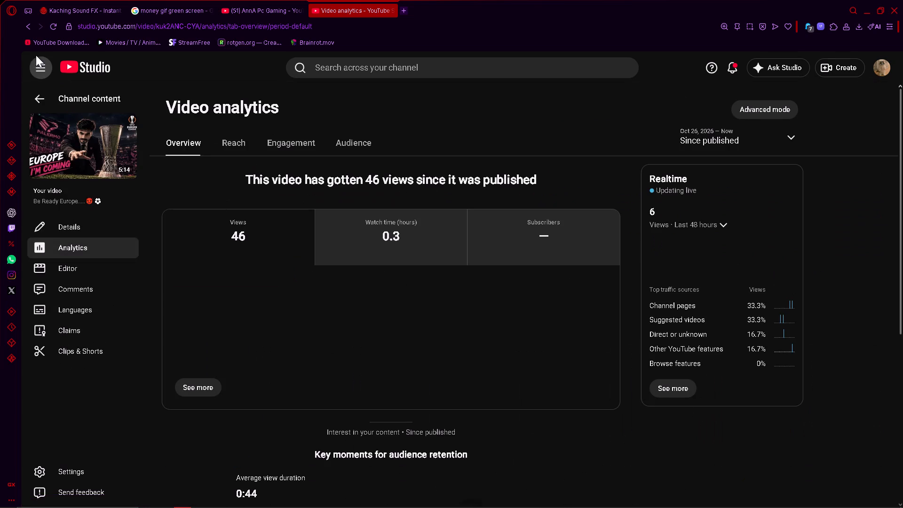
left_click_drag(902, 164, 590, 169)
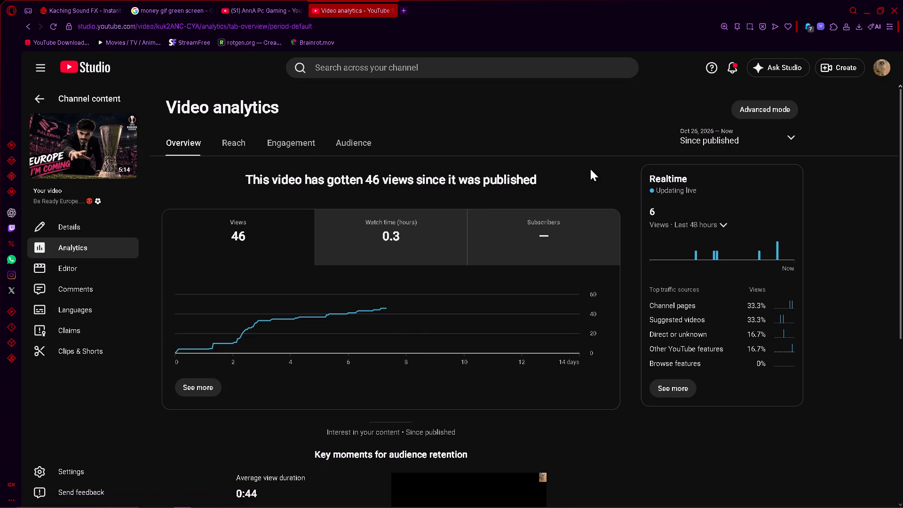
left_click_drag(590, 169, 896, 349)
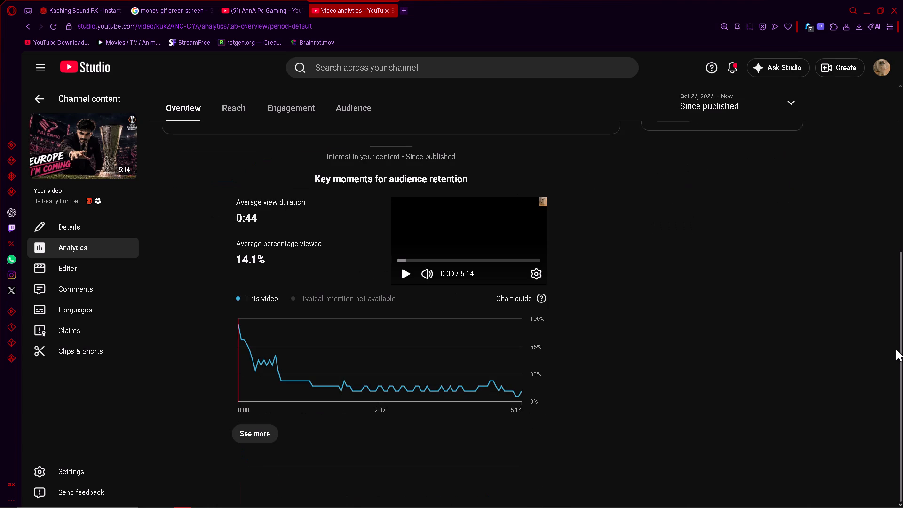
left_click_drag(896, 349, 900, 128)
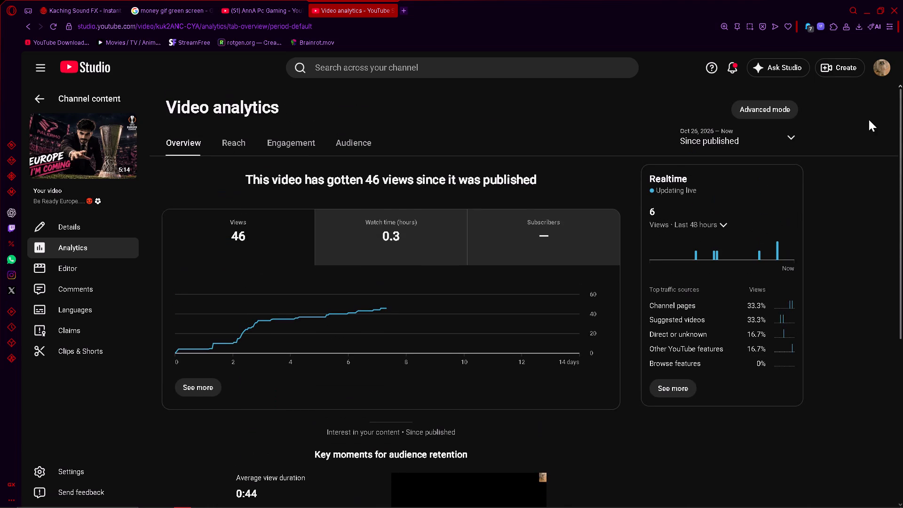
left_click(26, 26)
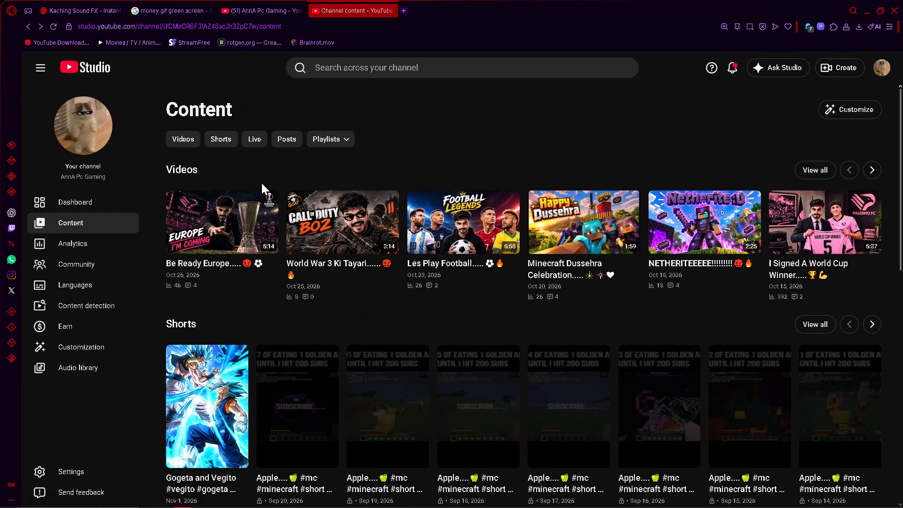
Open the comments of the "Be Ready Europe....." video, remove the Unresponded response-status filter and read the comment thread.
left_click(268, 201)
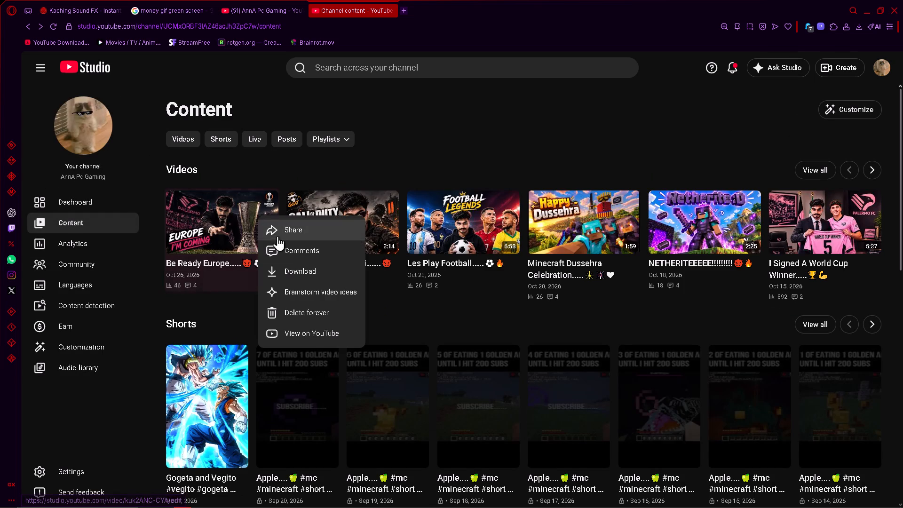
left_click(288, 254)
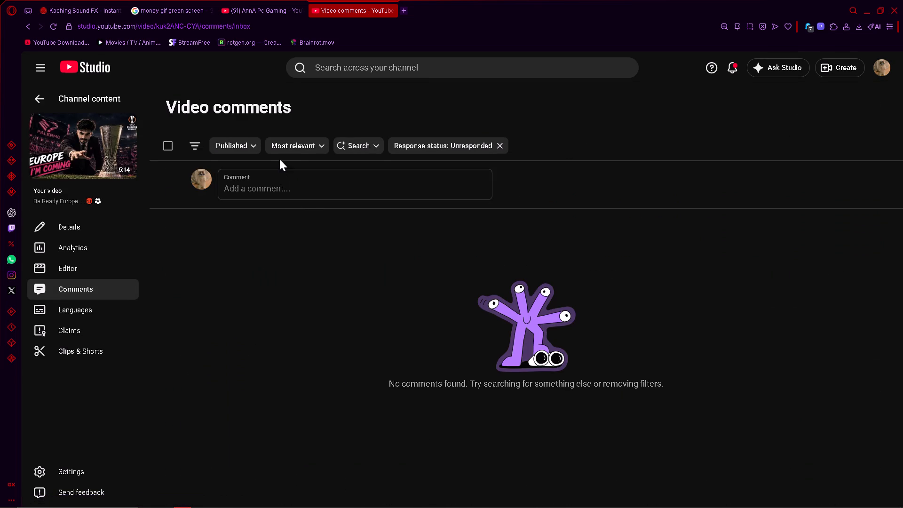
left_click(502, 142)
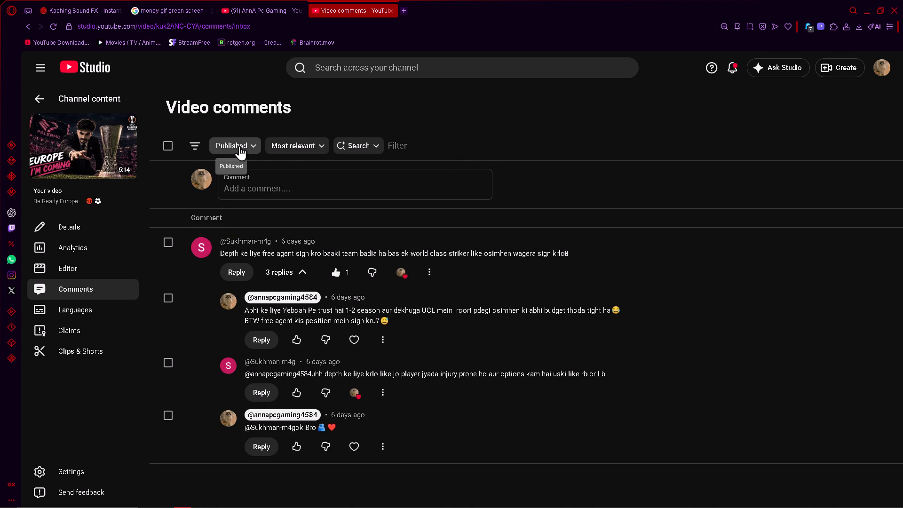
left_click(312, 147)
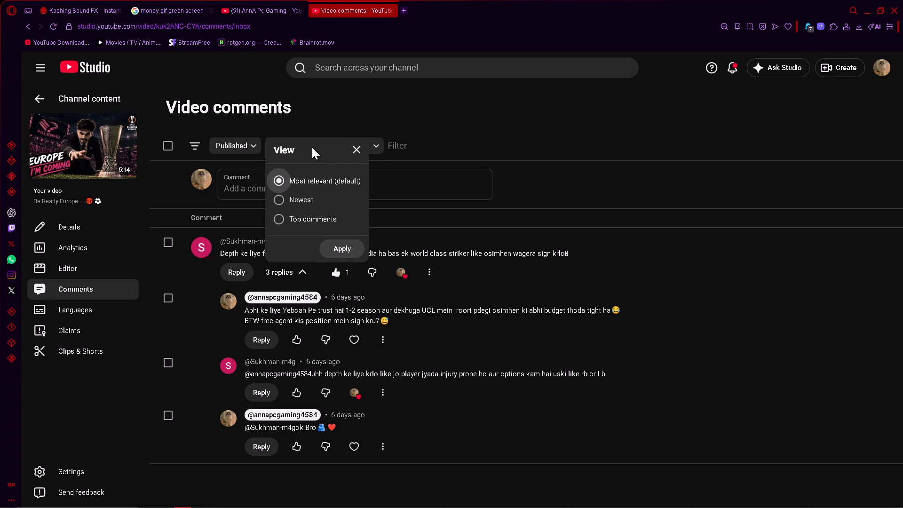
left_click(312, 147)
left_click(179, 158)
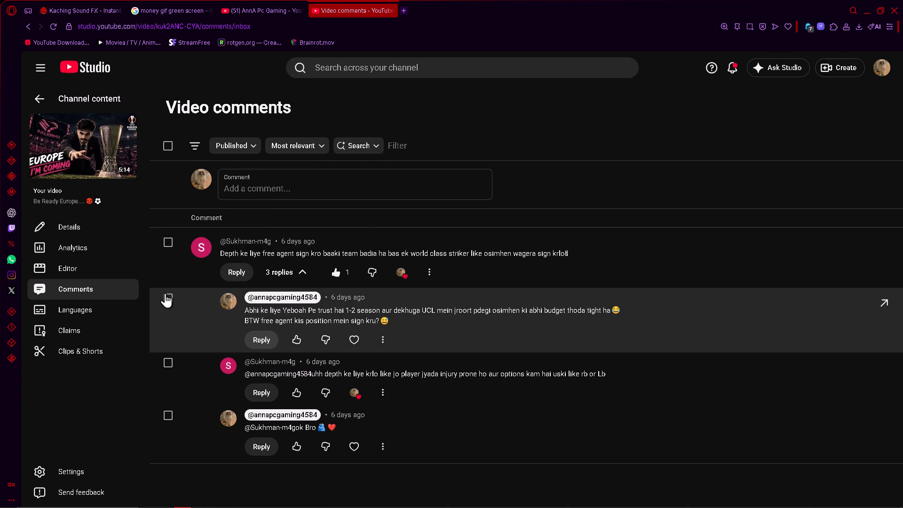
left_click(165, 293)
left_click(170, 333)
left_click(871, 253)
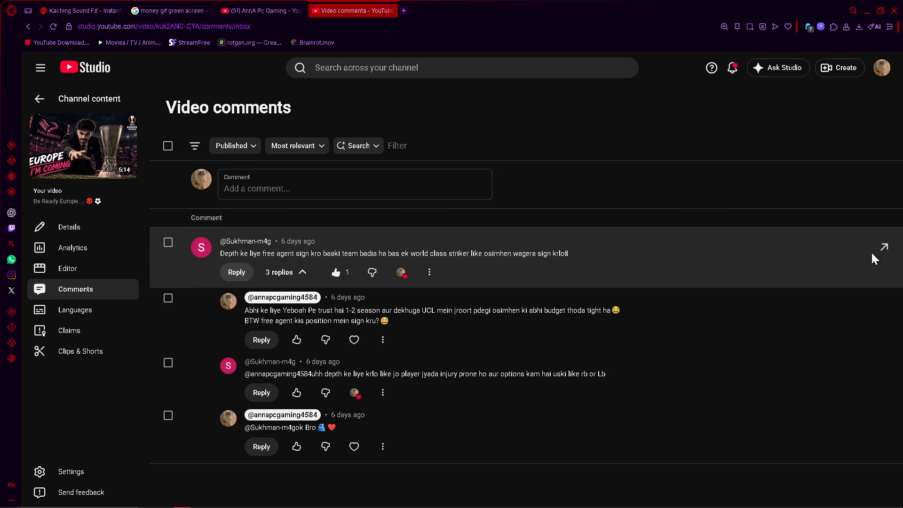
View the comment about signing free agents for depth on YouTube, pause the video and bring the title and comment into view together.
left_click(889, 246)
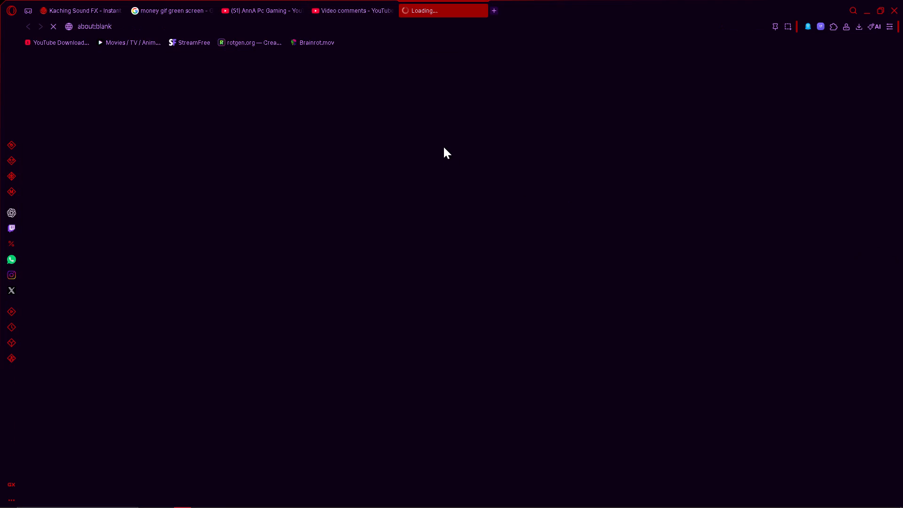
left_click(357, 0)
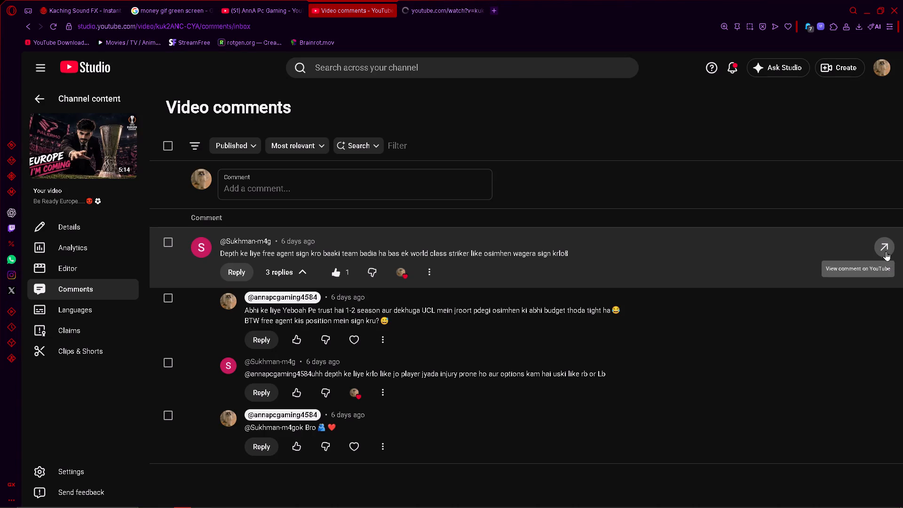
left_click(439, 0)
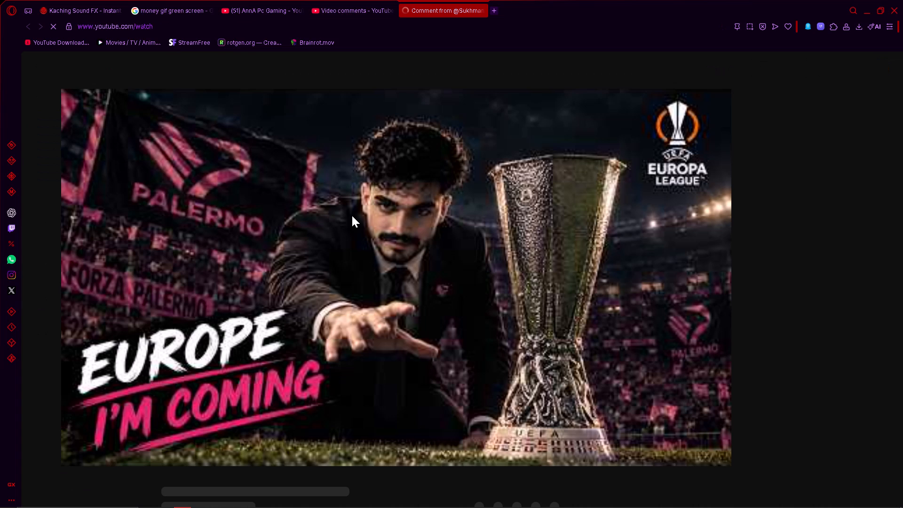
left_click(352, 215)
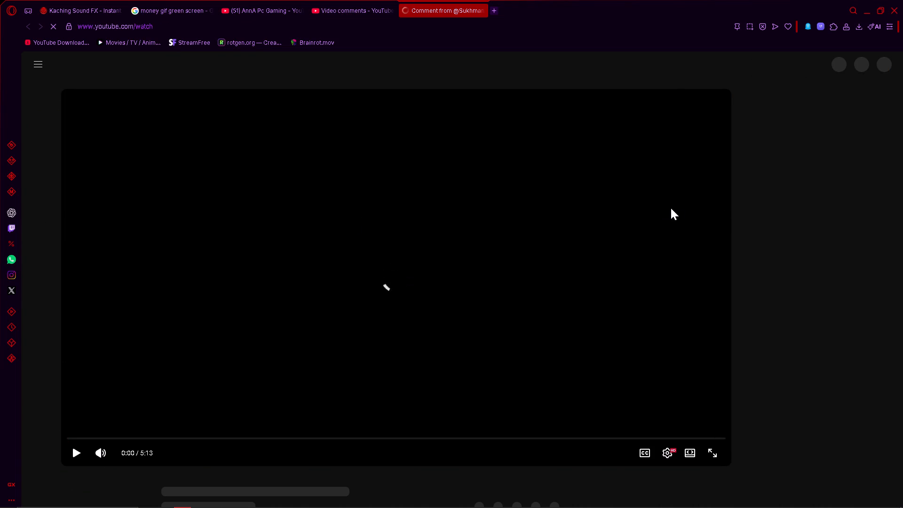
scroll(671, 210, "up", 1)
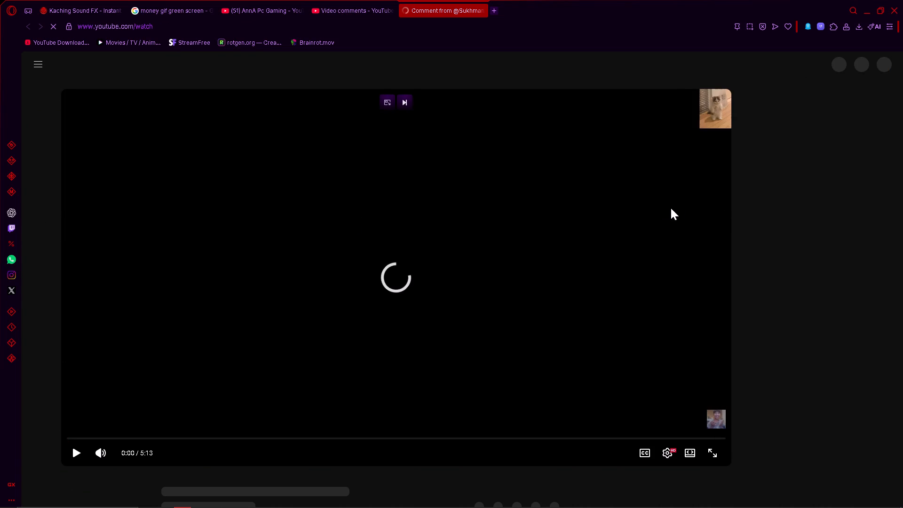
scroll(386, 213, "down", 1)
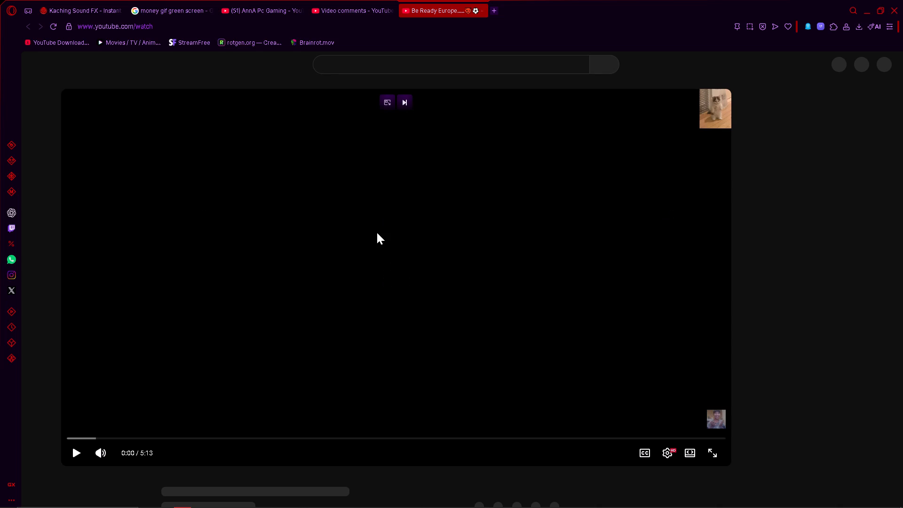
key("Down")
key("Down")
key("Down")
left_click(377, 232)
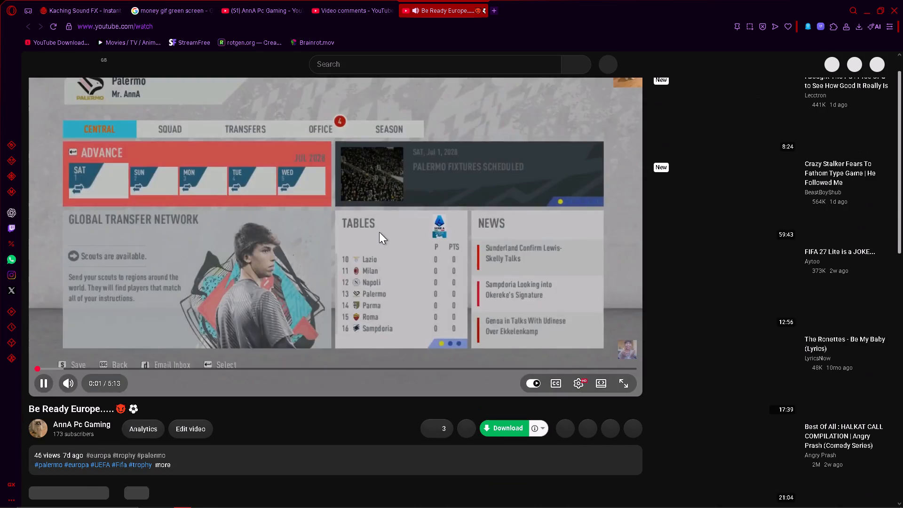
key("Down")
key("Down")
key("Down")
key("Down")
key("Down")
key("Down")
key("Down")
key("Down")
key("Down")
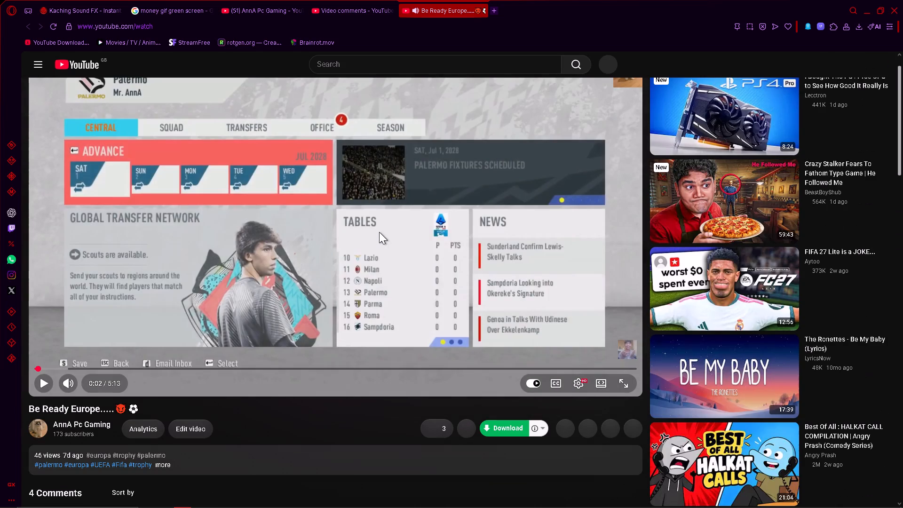
left_click_drag(902, 137, 897, 214)
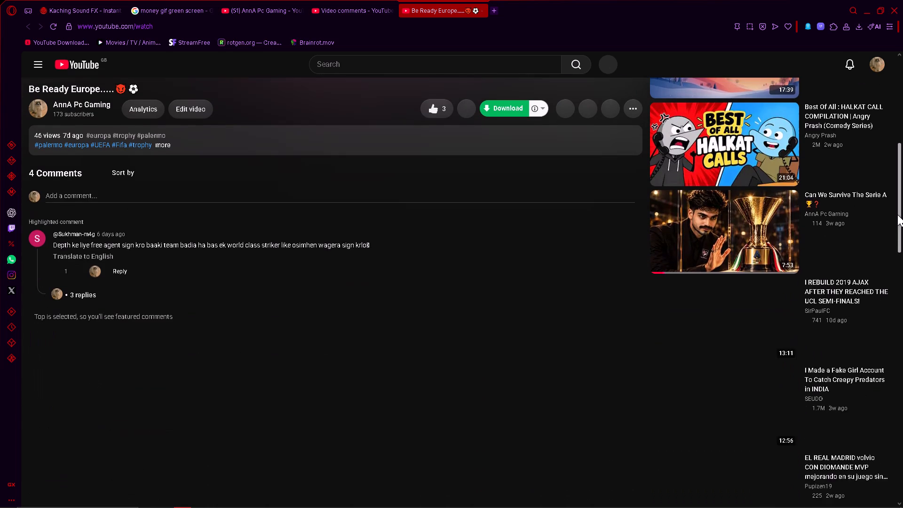
left_click_drag(897, 214, 902, 181)
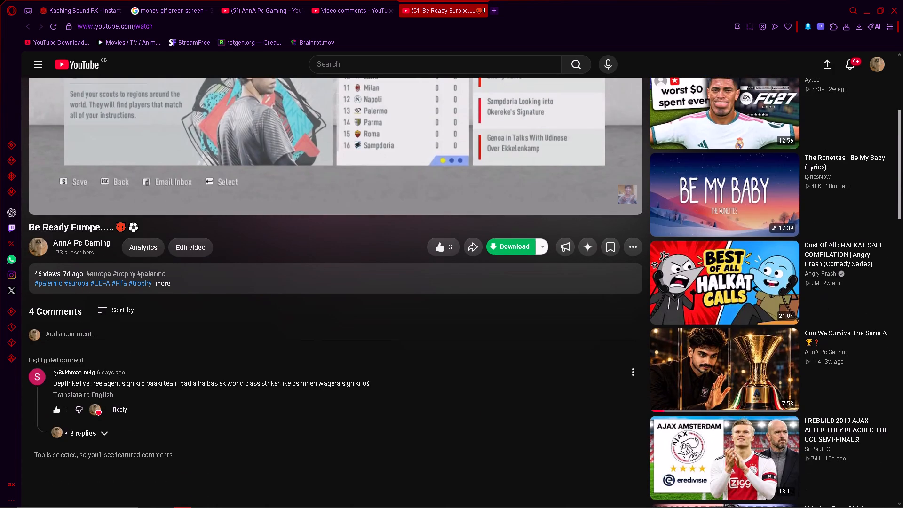
Capture a rectangular screenshot from the lower part of the video through its title to the highlighted comment.
key("shift+super+s")
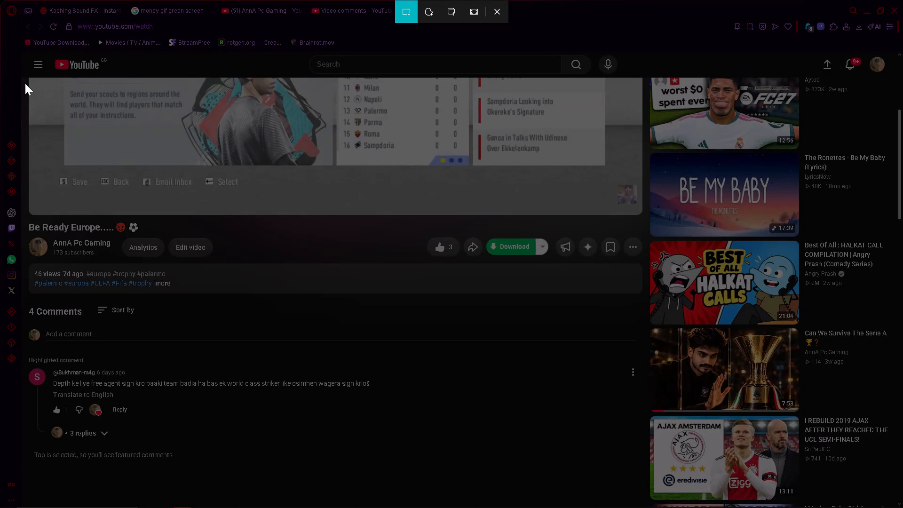
left_click_drag(25, 83, 367, 411)
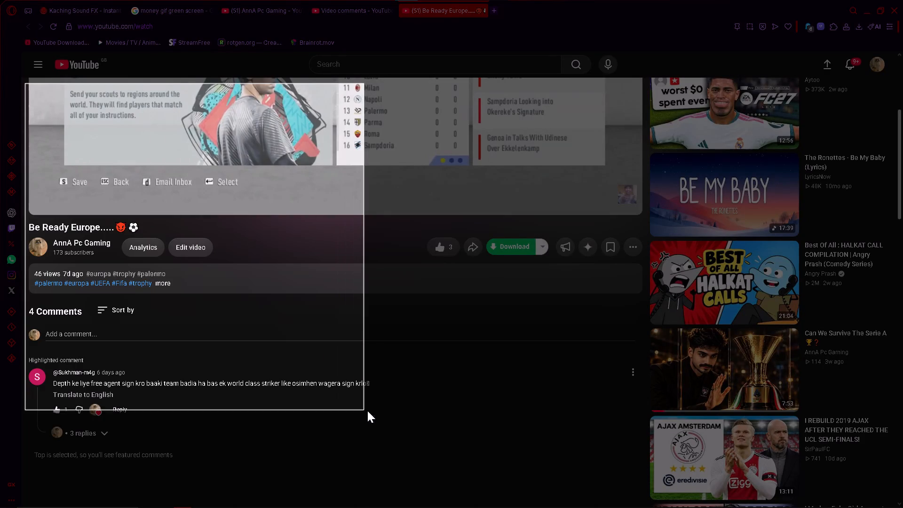
left_click_drag(367, 411, 603, 425)
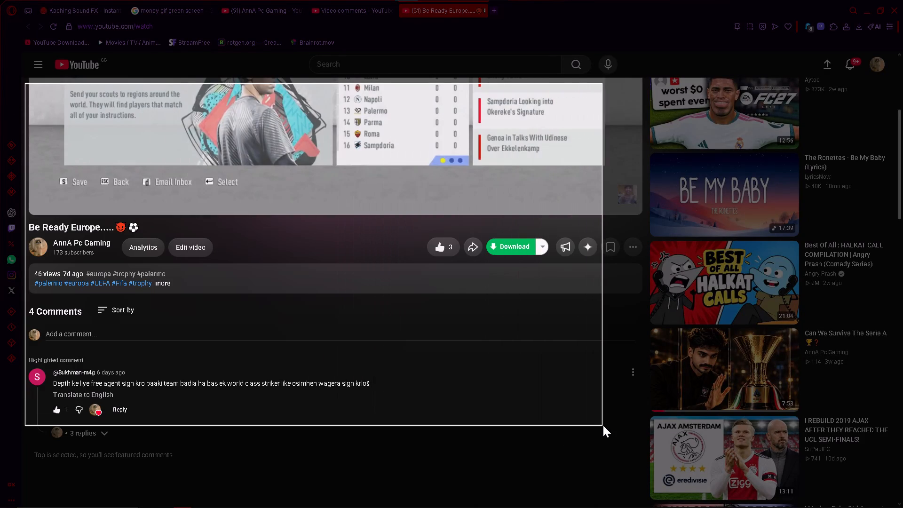
left_click_drag(603, 425, 629, 424)
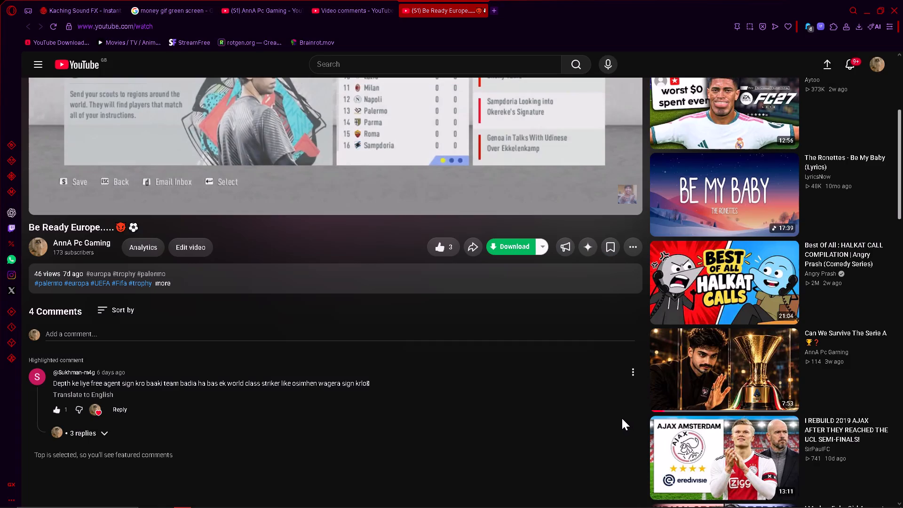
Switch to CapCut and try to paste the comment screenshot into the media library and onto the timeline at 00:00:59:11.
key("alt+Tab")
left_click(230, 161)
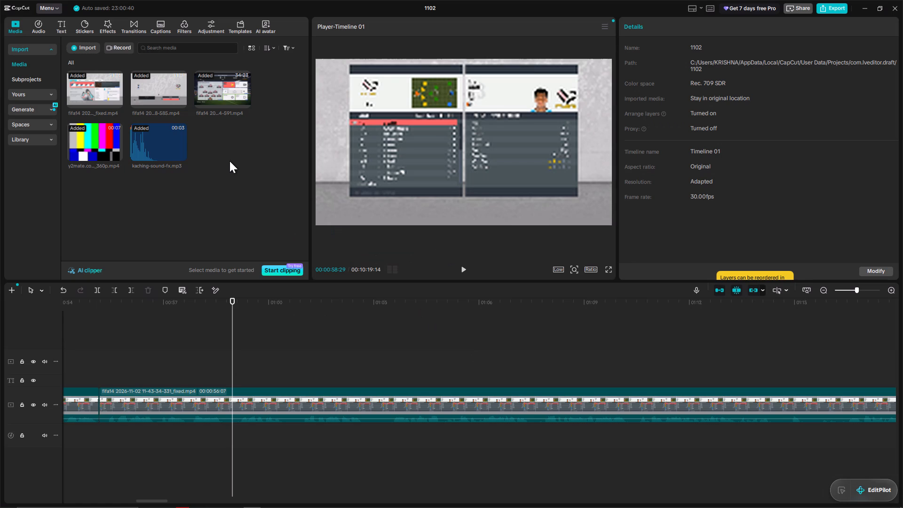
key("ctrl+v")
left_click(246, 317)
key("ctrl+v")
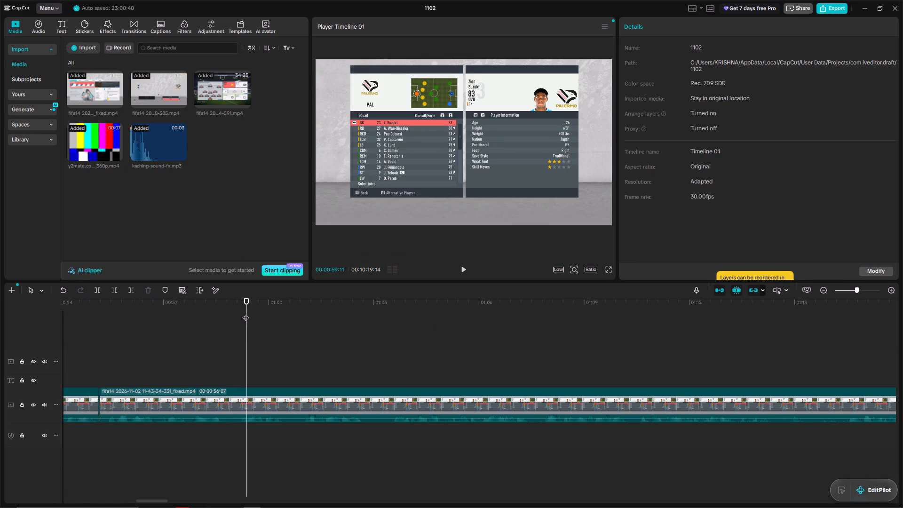
Switch to the browser's Google Images results and run an image search with the comment screenshot from the clipboard.
key("alt+Tab")
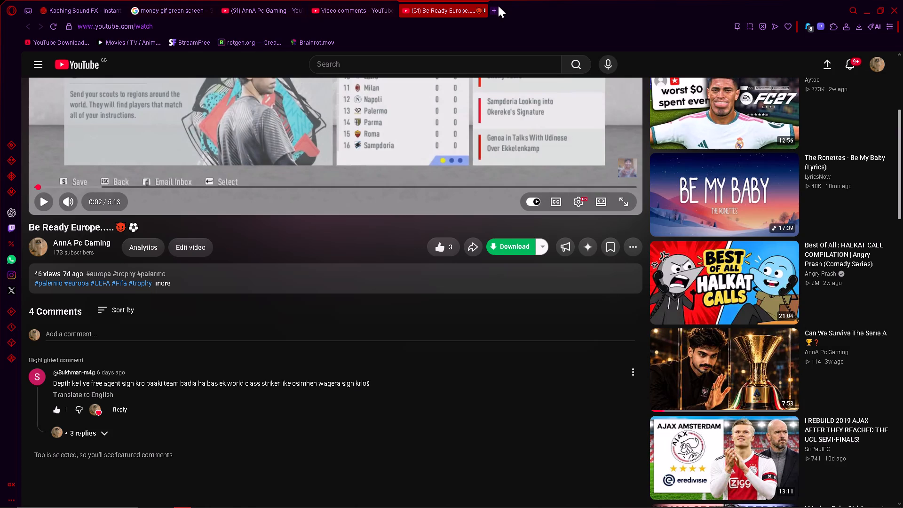
left_click(117, 1)
left_click(149, 0)
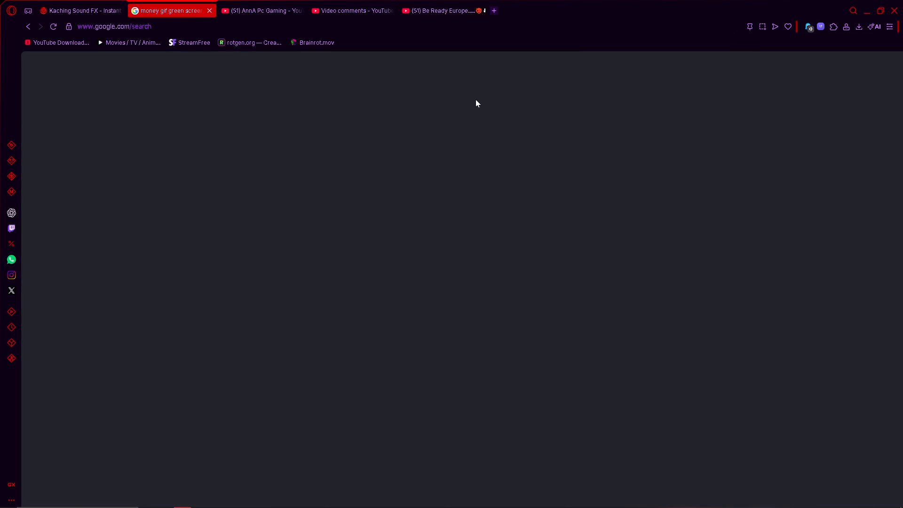
left_click(519, 78)
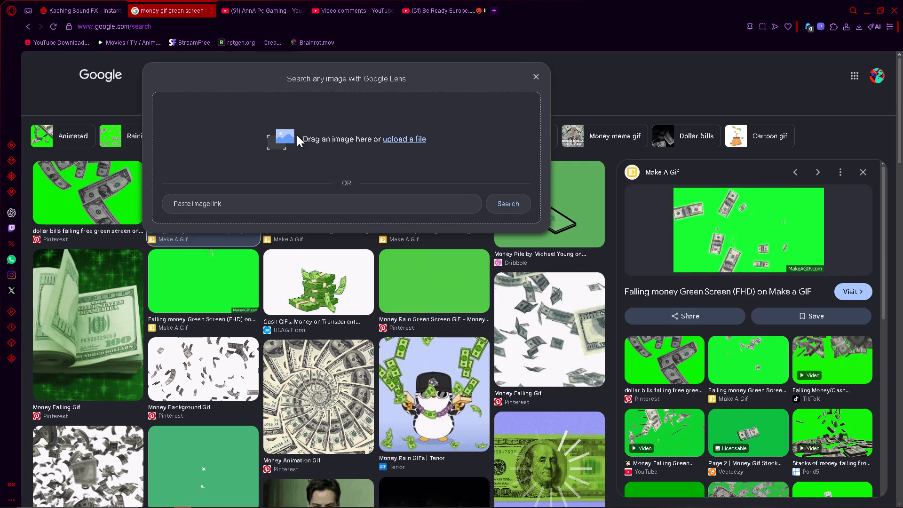
left_click(400, 139)
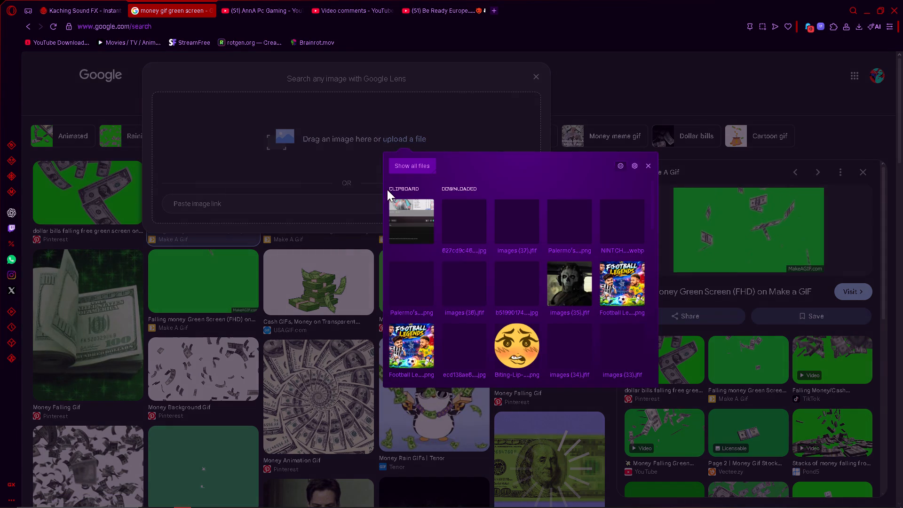
right_click(403, 217)
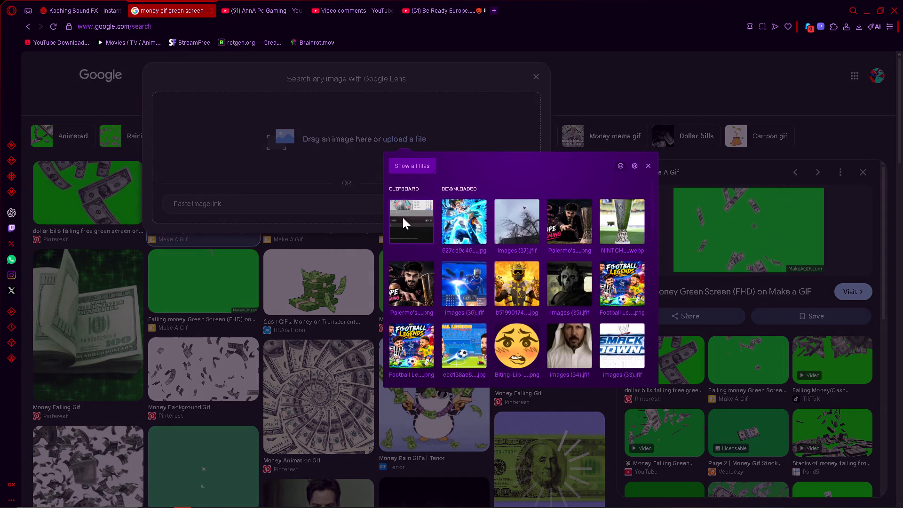
left_click(403, 217)
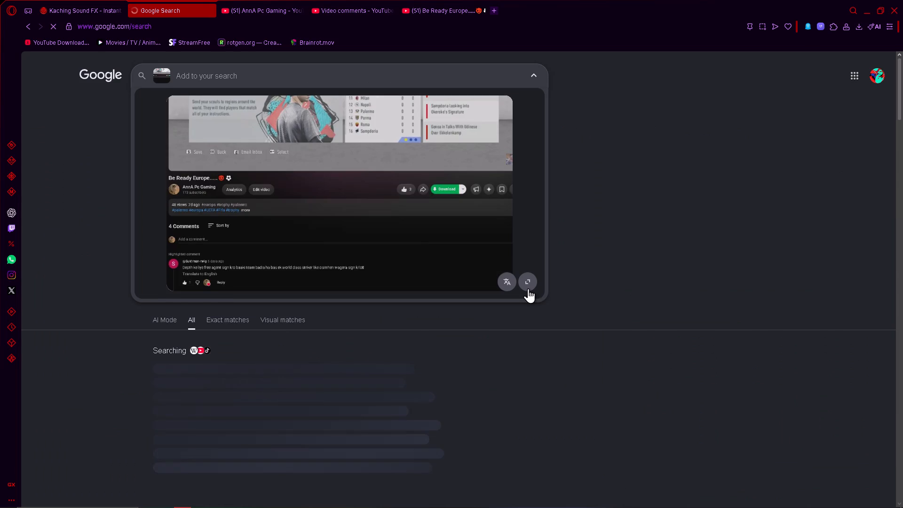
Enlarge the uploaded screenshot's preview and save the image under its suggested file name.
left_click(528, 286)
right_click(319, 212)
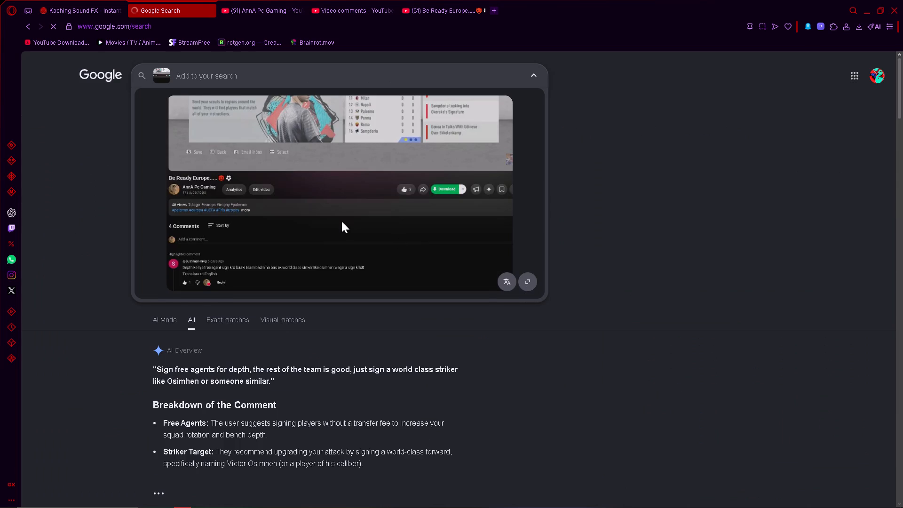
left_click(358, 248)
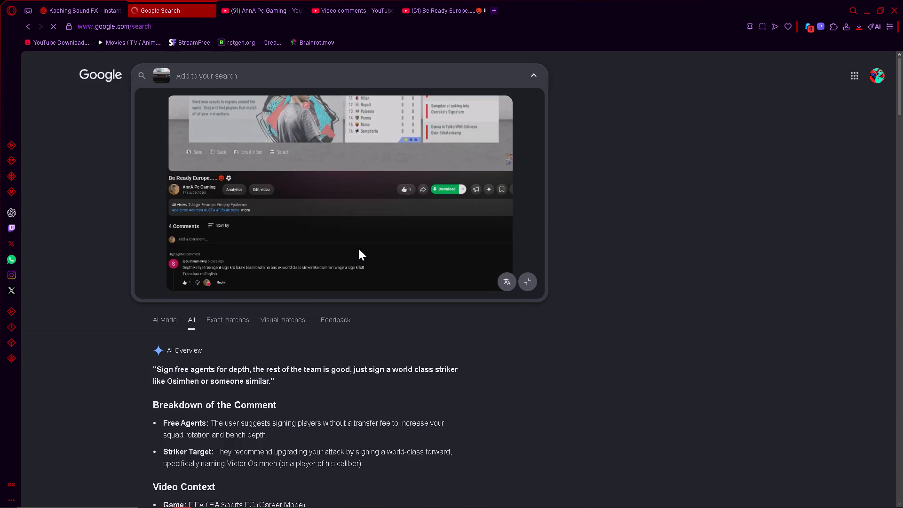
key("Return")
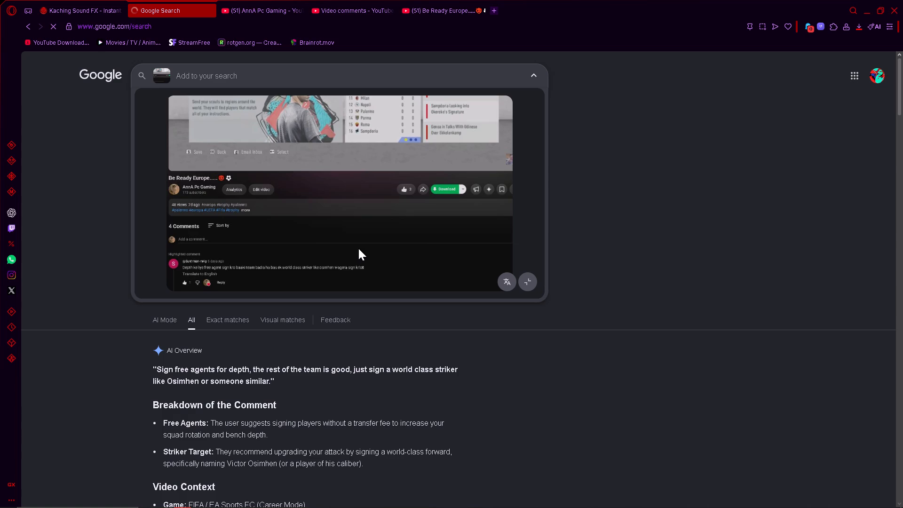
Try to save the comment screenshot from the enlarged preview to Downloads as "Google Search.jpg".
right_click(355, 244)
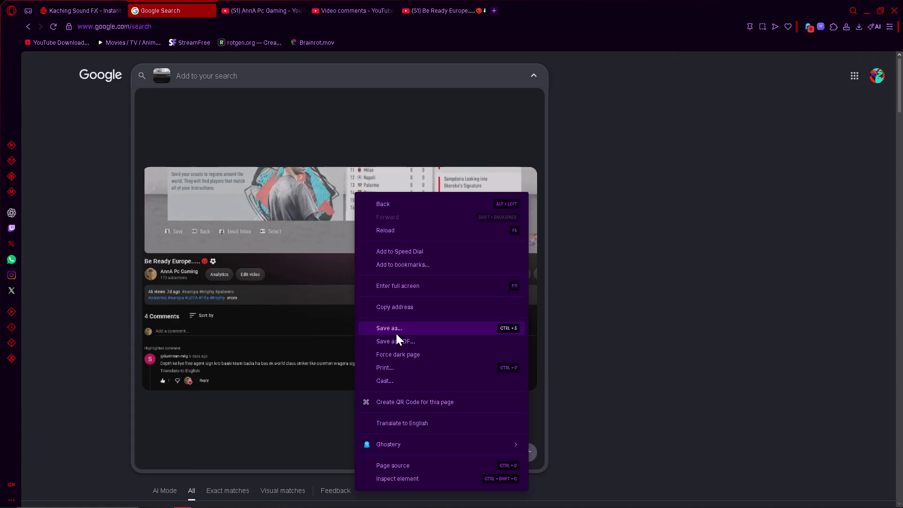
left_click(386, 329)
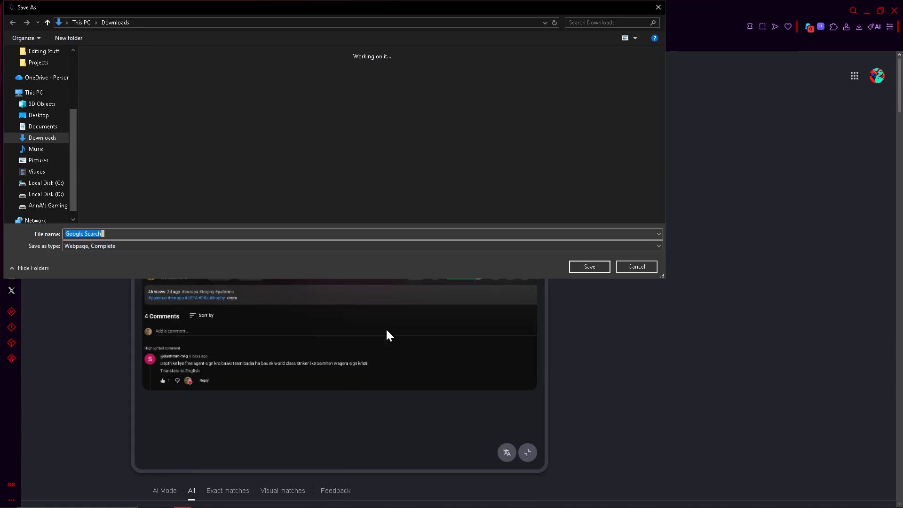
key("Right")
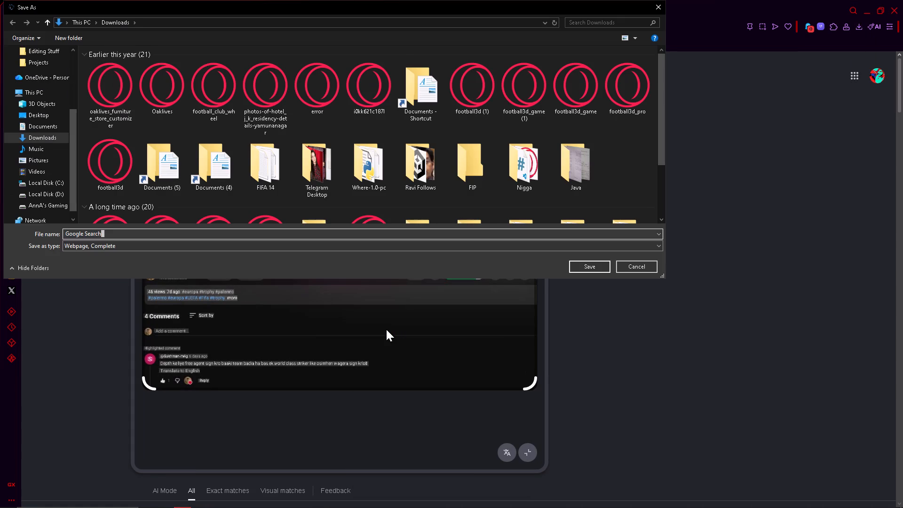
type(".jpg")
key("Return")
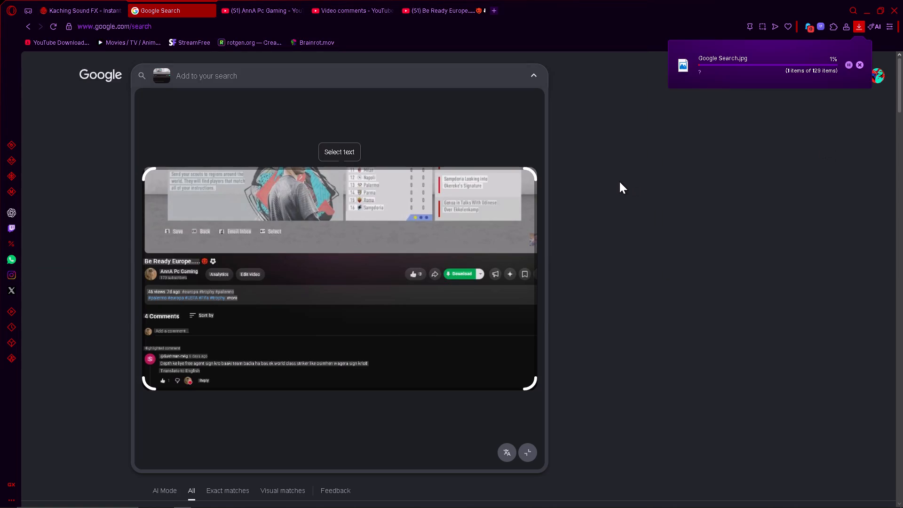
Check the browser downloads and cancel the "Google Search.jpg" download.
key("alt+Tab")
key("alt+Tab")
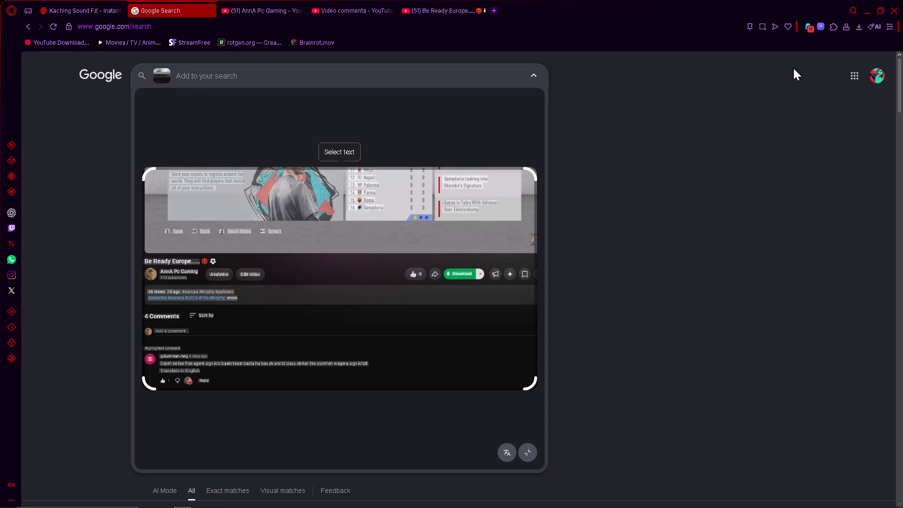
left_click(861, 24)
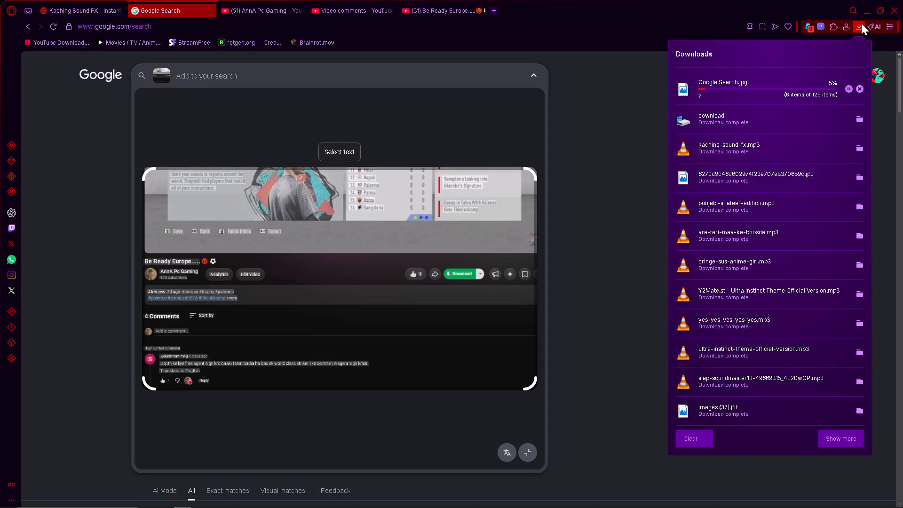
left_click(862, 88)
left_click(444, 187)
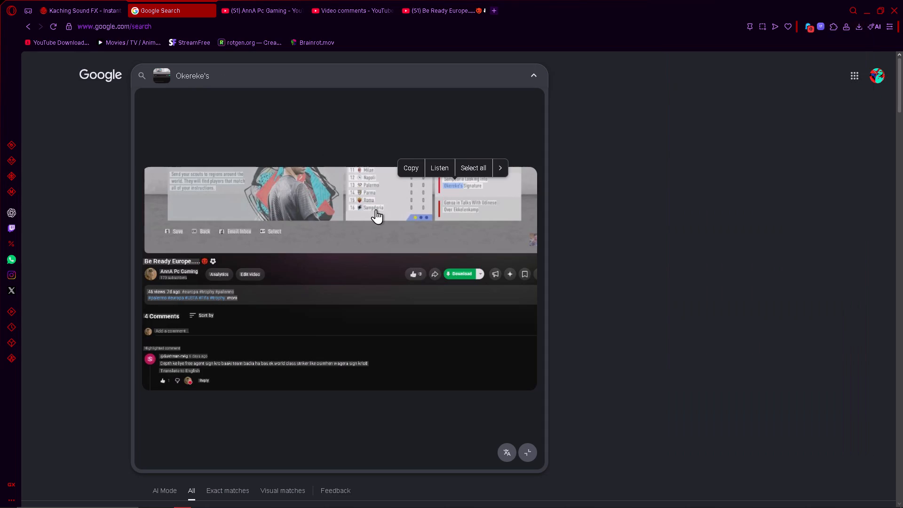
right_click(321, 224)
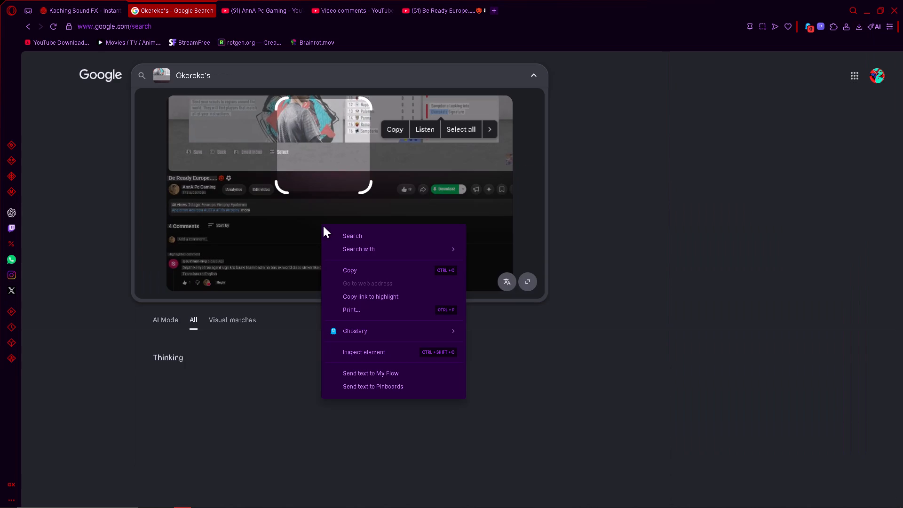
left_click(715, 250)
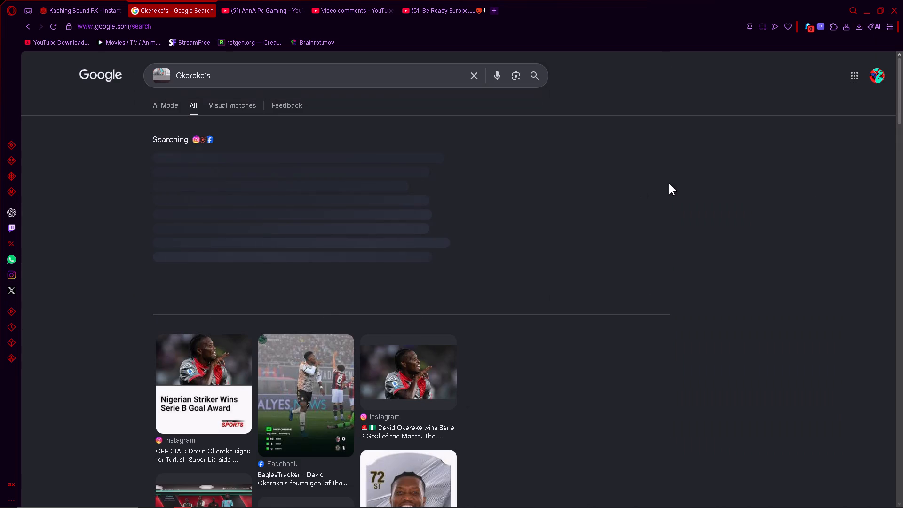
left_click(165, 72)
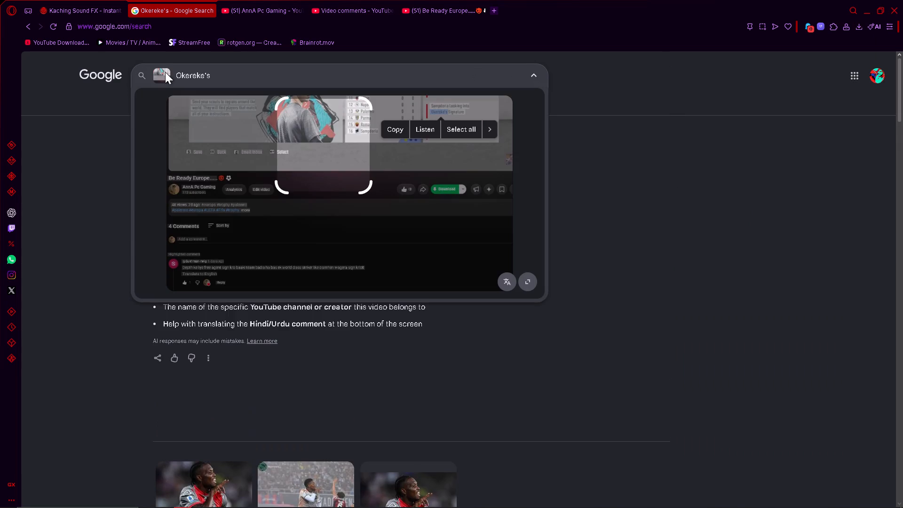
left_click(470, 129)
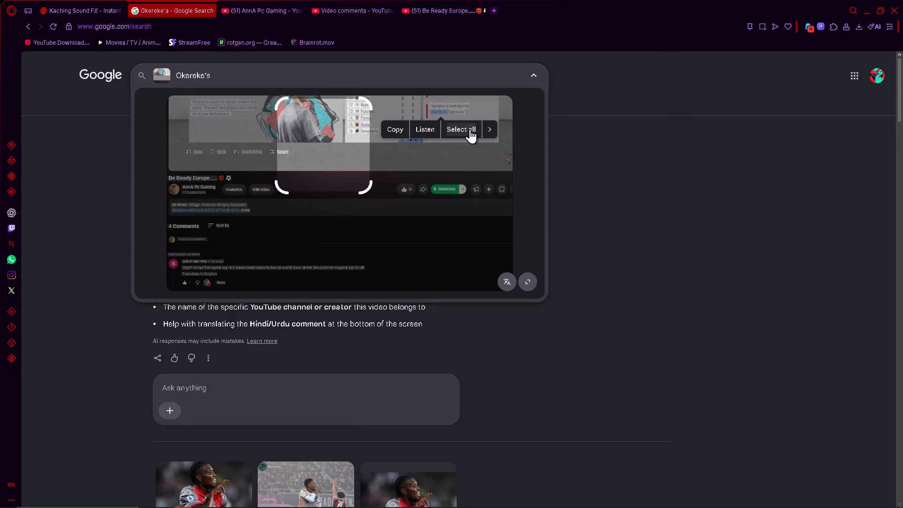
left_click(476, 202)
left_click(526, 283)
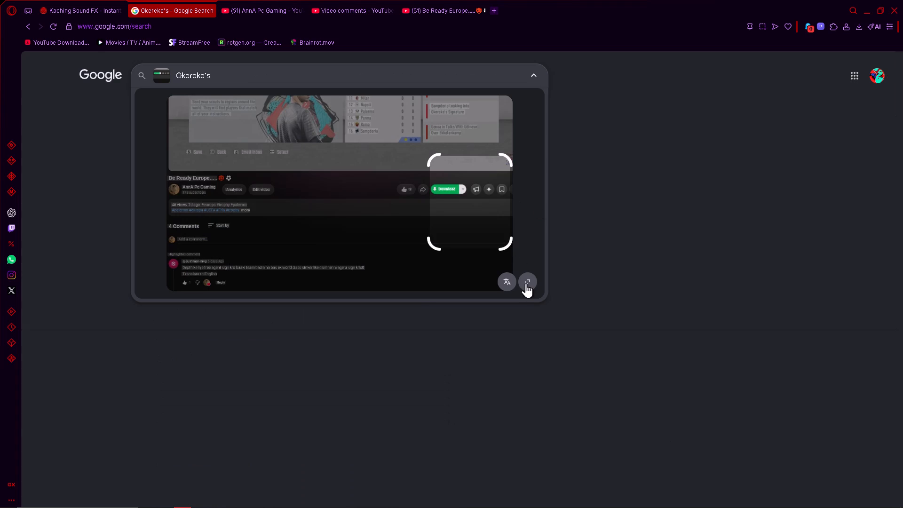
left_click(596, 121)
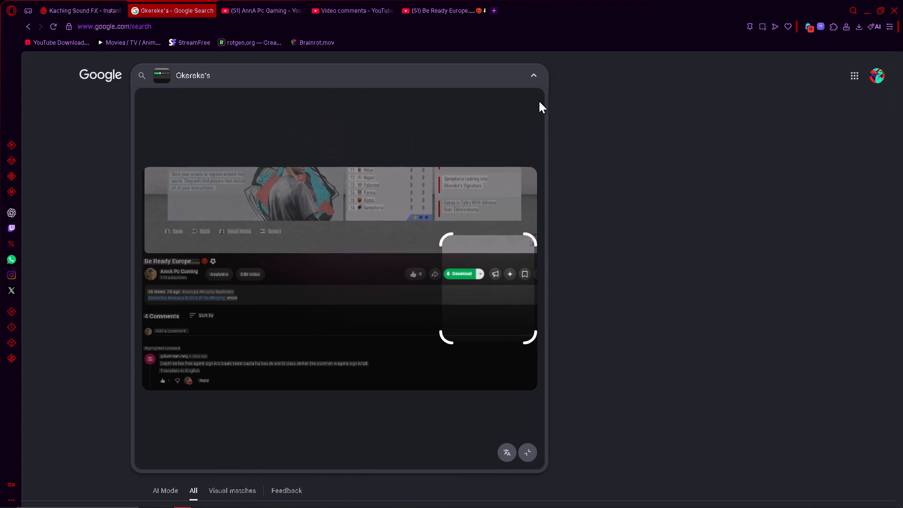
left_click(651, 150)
Clear "Okereke's" from the Google search and upload the clipboard comment screenshot to image search again.
left_click(327, 75)
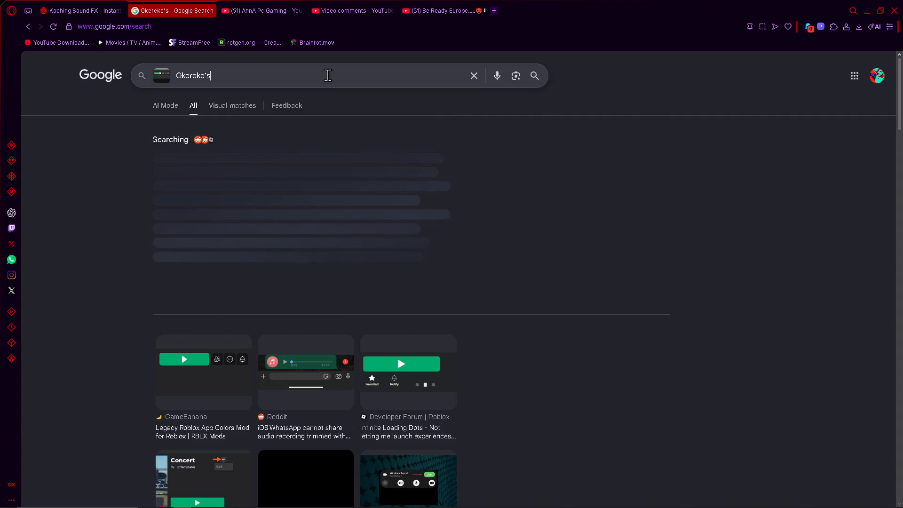
key("ctrl+a")
key("BackSpace")
left_click(518, 77)
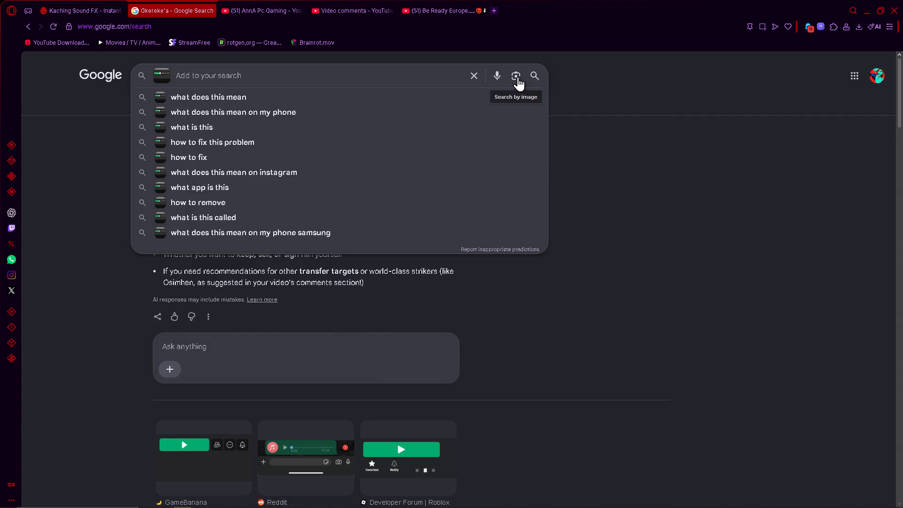
left_click(392, 138)
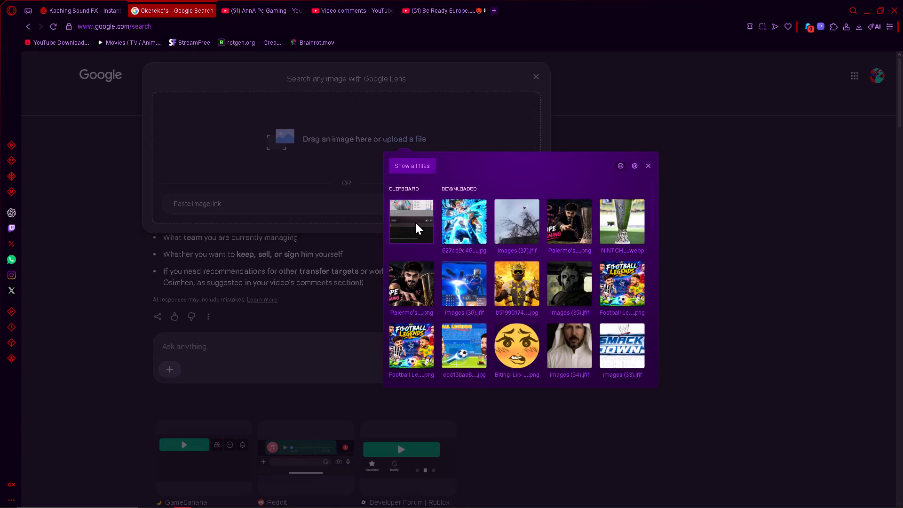
left_click(415, 222)
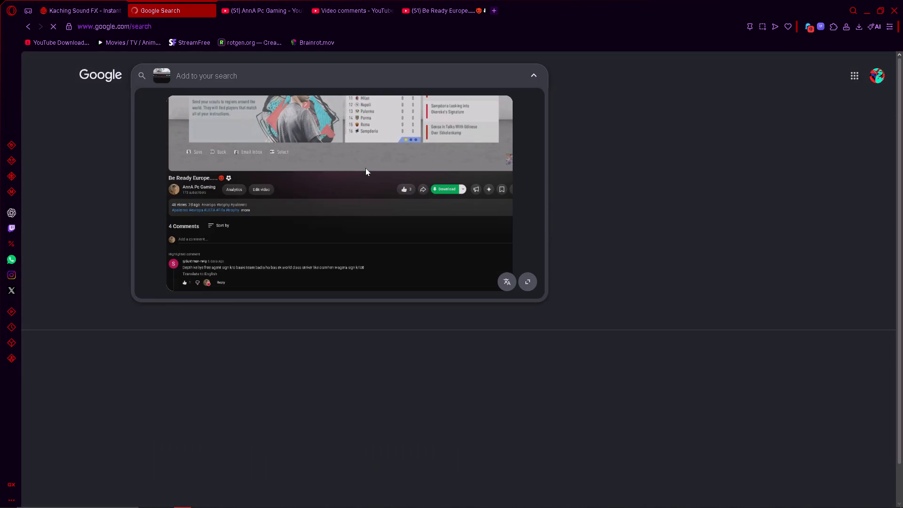
Save the uploaded comment screenshot image to Downloads as "download (1).jpg".
right_click(365, 168)
left_click(408, 206)
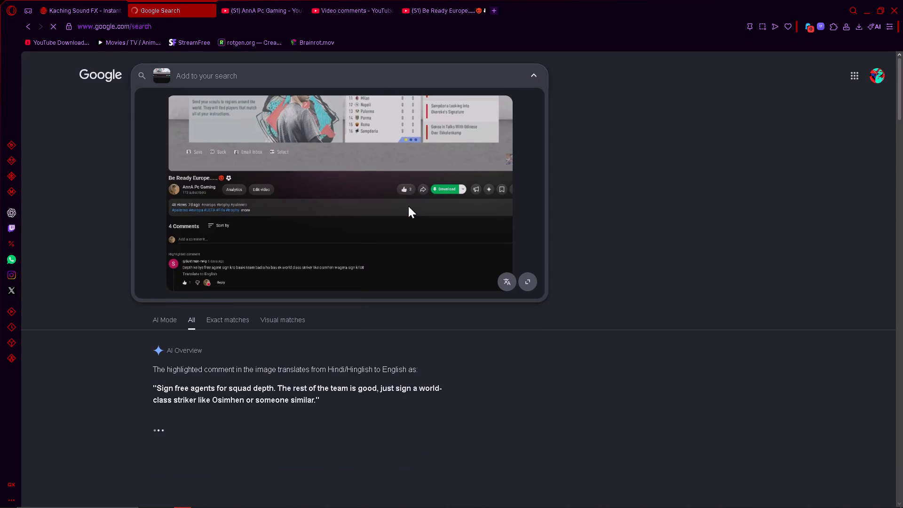
key("Right")
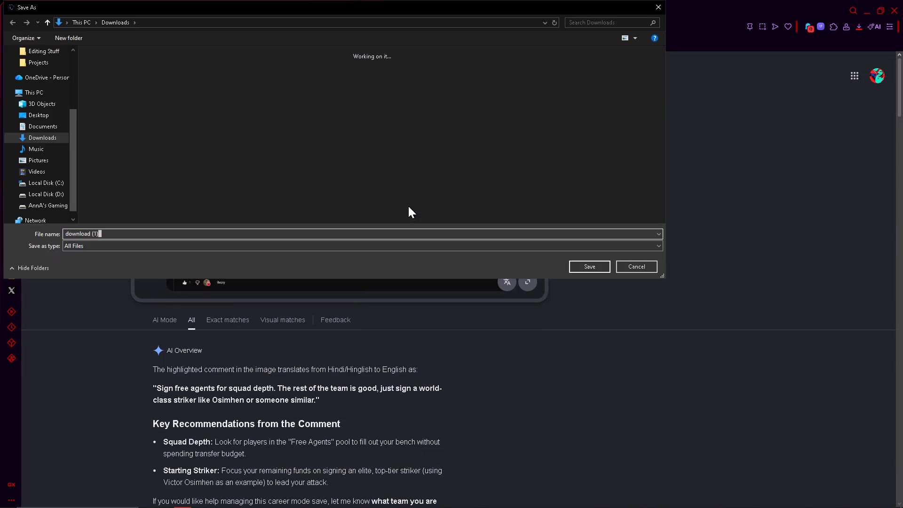
type(".jpg")
key("Return")
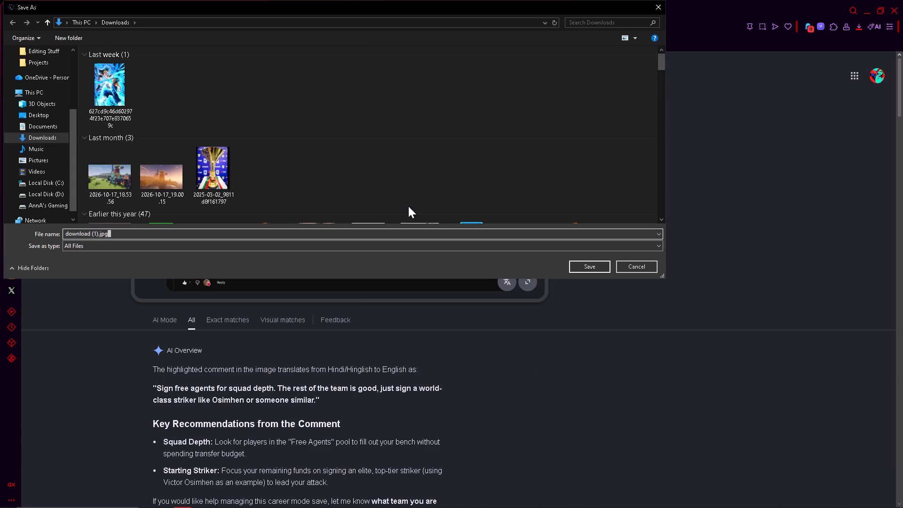
Switch to CapCut and import "download (1).jpg" from Downloads into the media library.
key("alt+Tab")
left_click(89, 55)
left_click(85, 49)
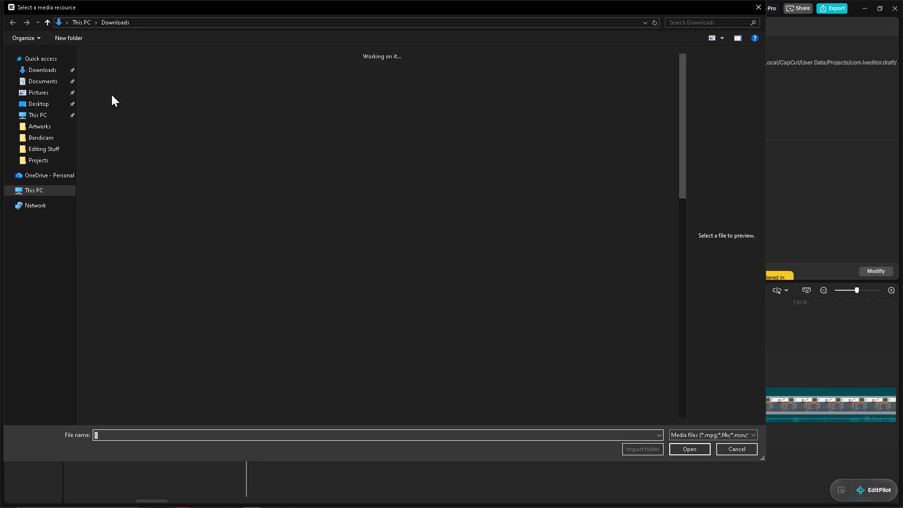
double_click(111, 92)
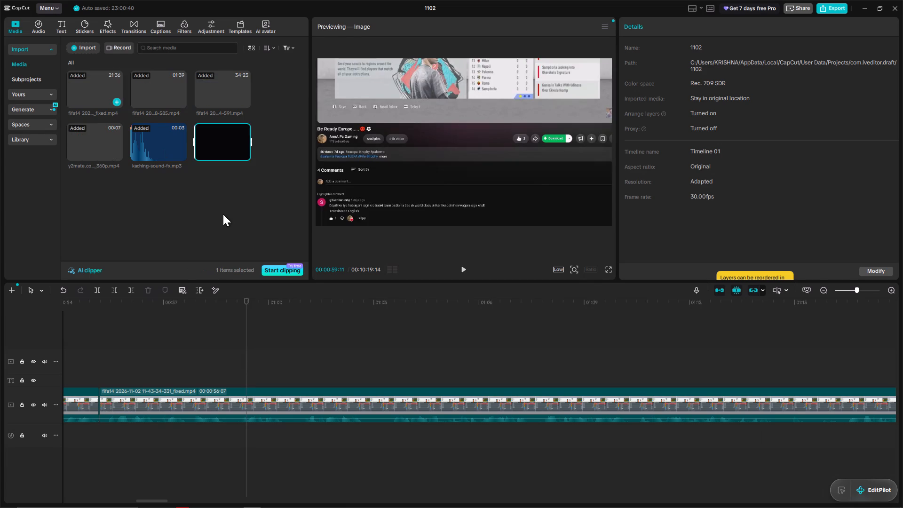
Place "download (1).jpg" on the overlay track starting at about 00:00:59 and play through its start to check the timing.
left_click_drag(228, 141, 253, 340)
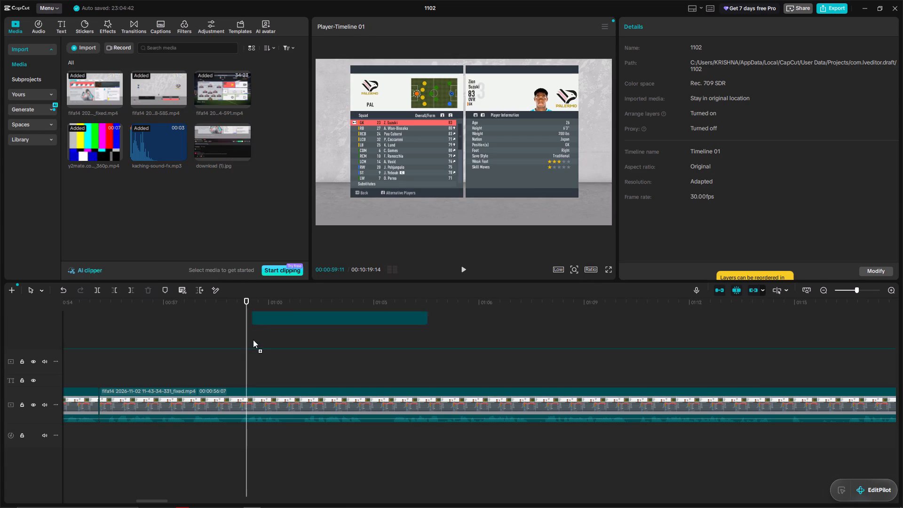
left_click_drag(253, 340, 237, 371)
left_click(186, 369)
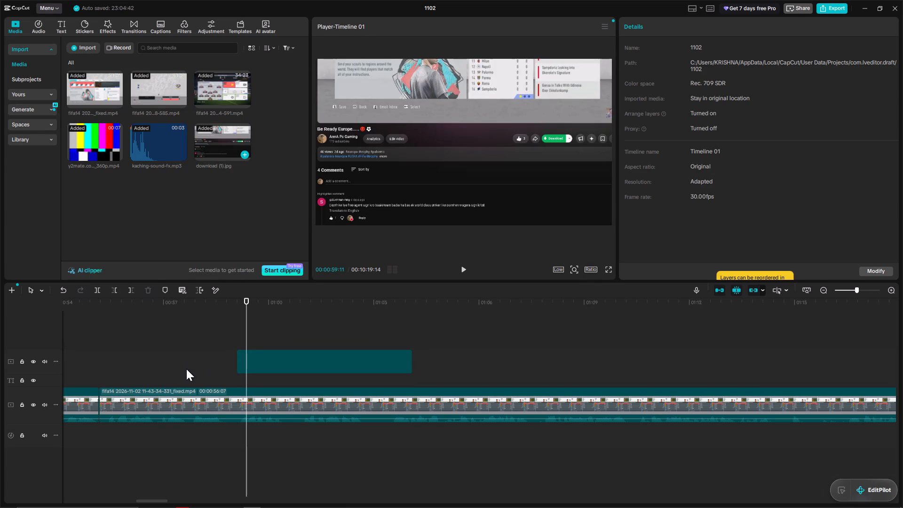
key("space")
left_click(188, 366)
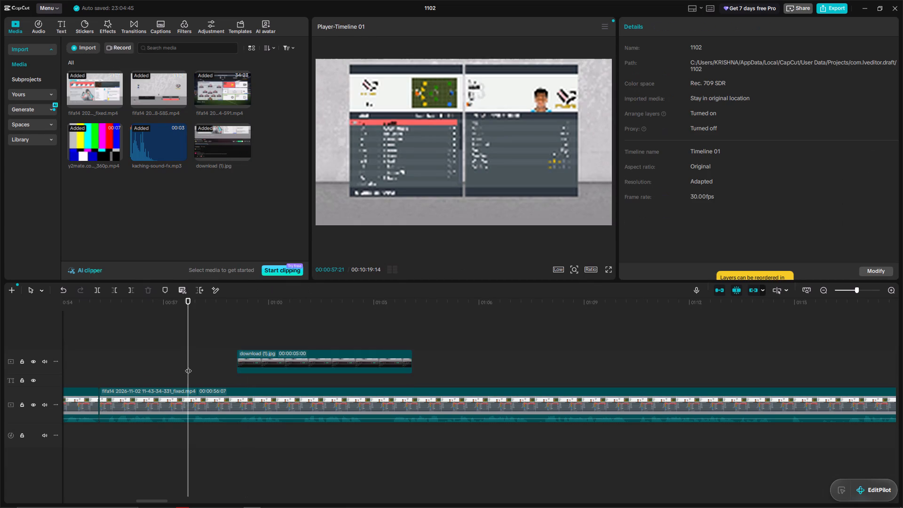
key("space")
key("space")
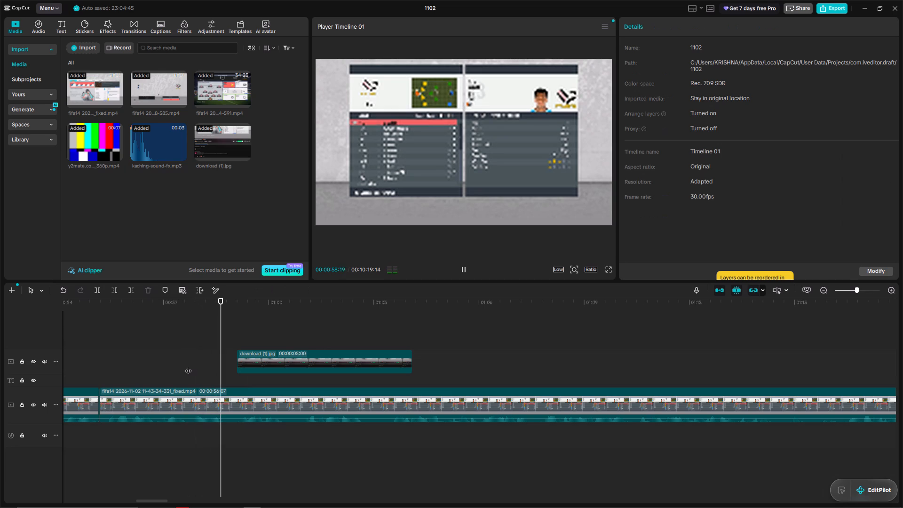
key("space")
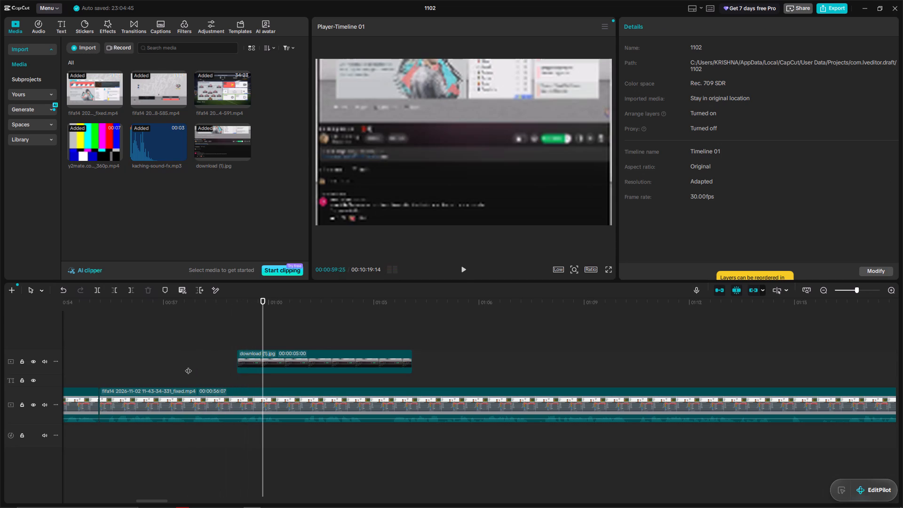
Apply the basic Slide In entrance animation to the comment screenshot overlay.
left_click(431, 199)
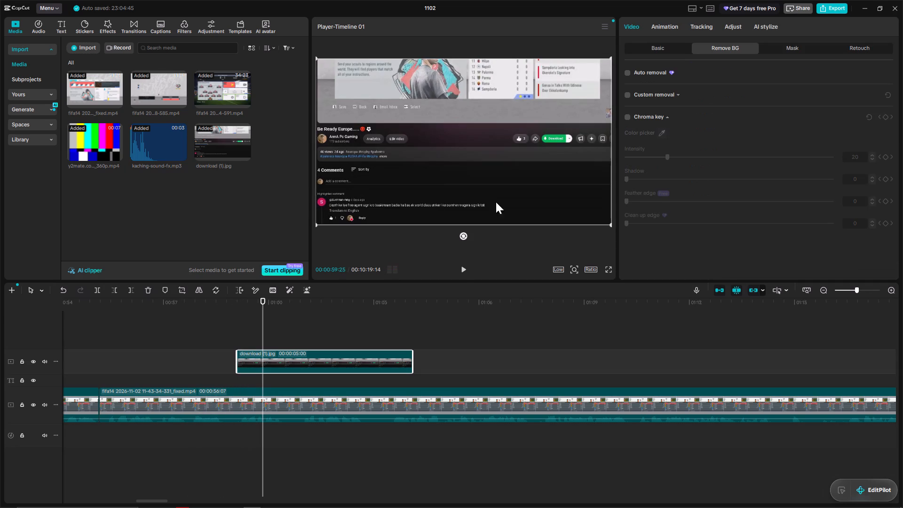
left_click(657, 26)
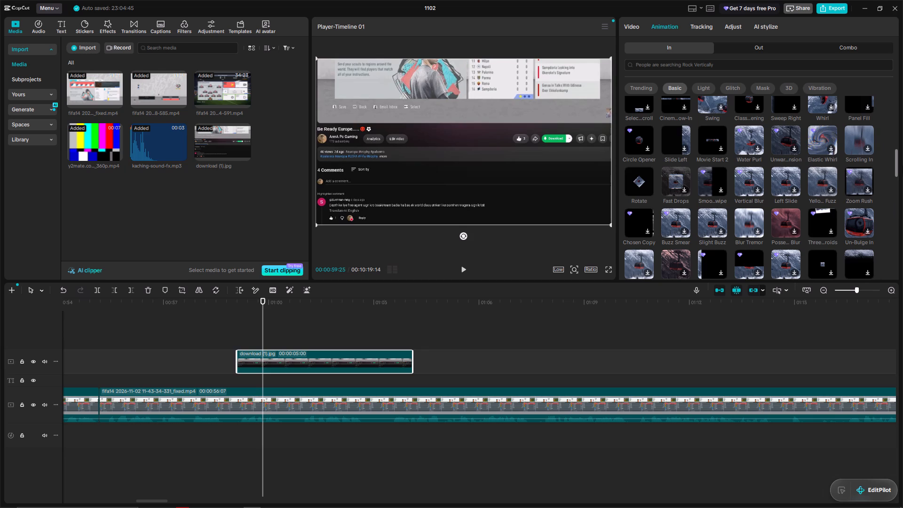
left_click_drag(897, 164, 898, 72)
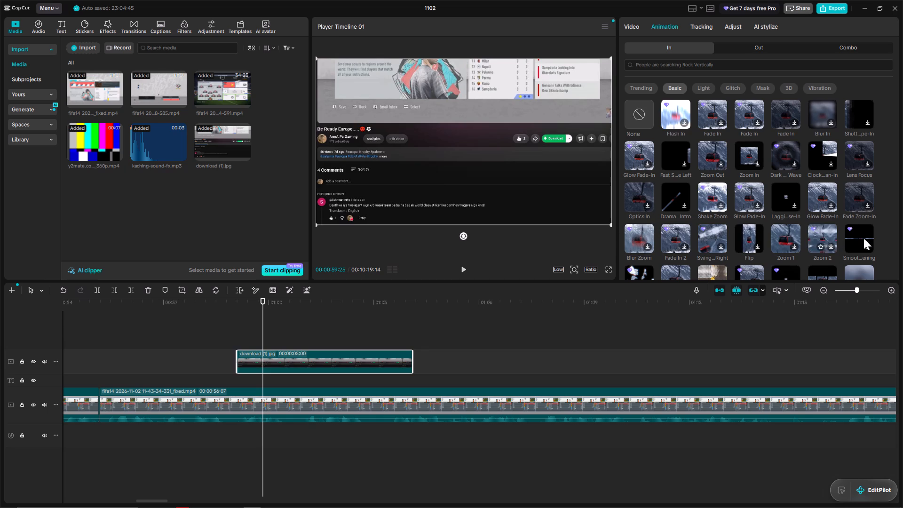
left_click_drag(895, 116, 895, 138)
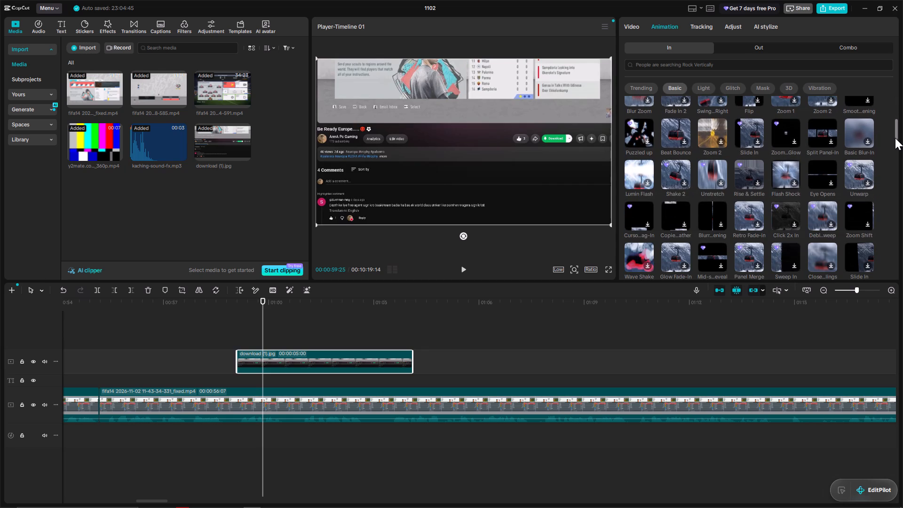
left_click_drag(895, 138, 895, 138)
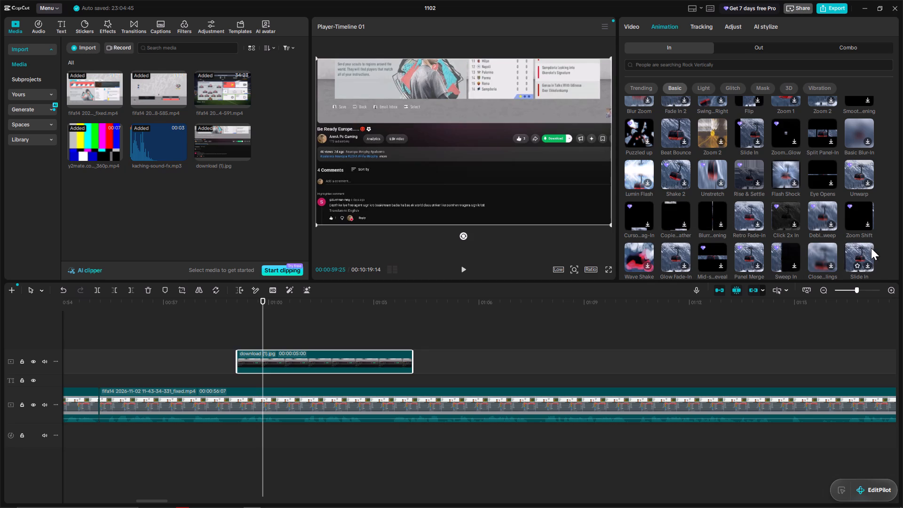
left_click(868, 267)
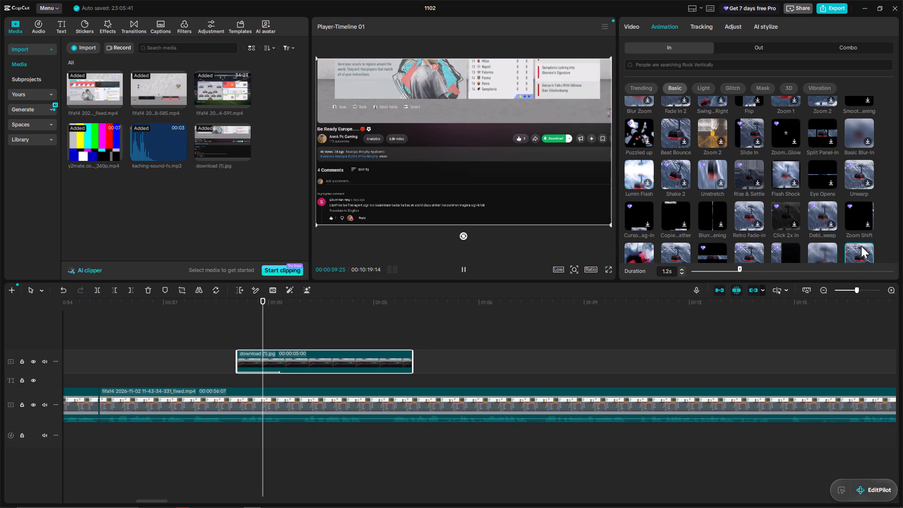
left_click_drag(897, 127, 897, 141)
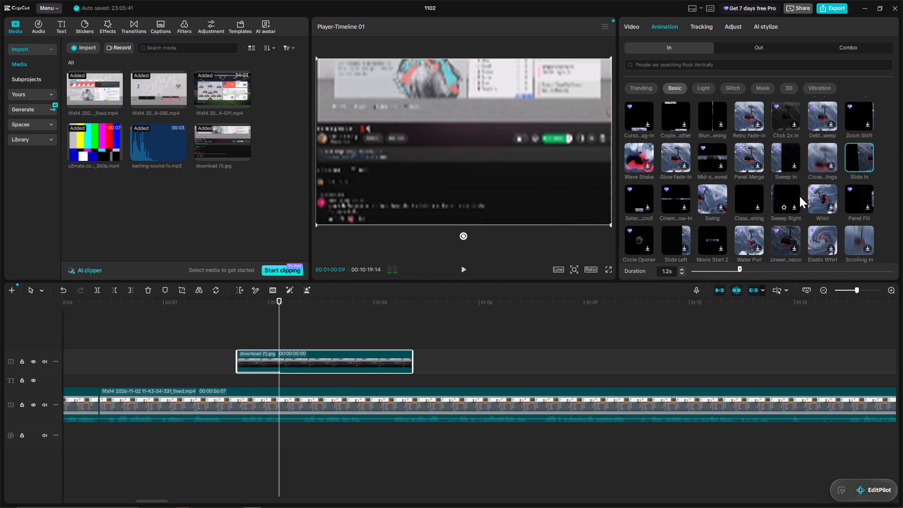
Play the animated comment screenshot and cut off the part of it after 00:01:02:21.
left_click(236, 329)
key("space")
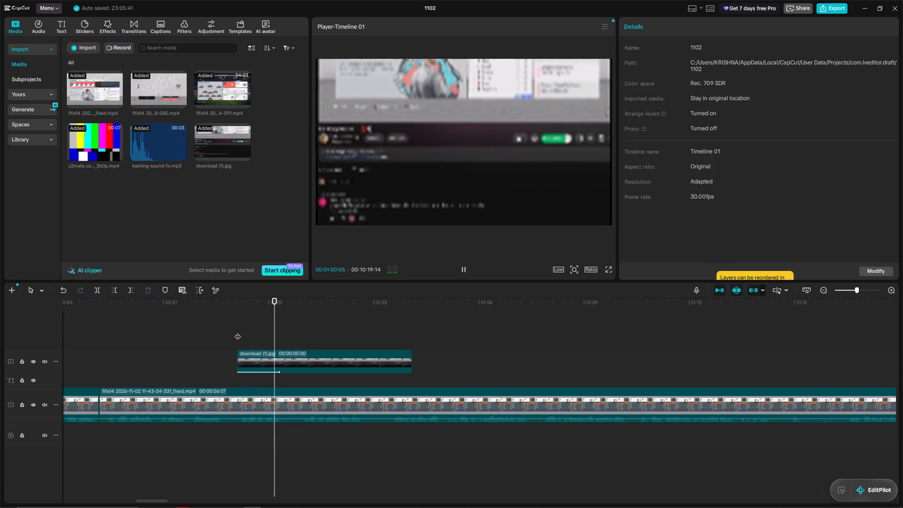
key("space")
key("space")
key("space")
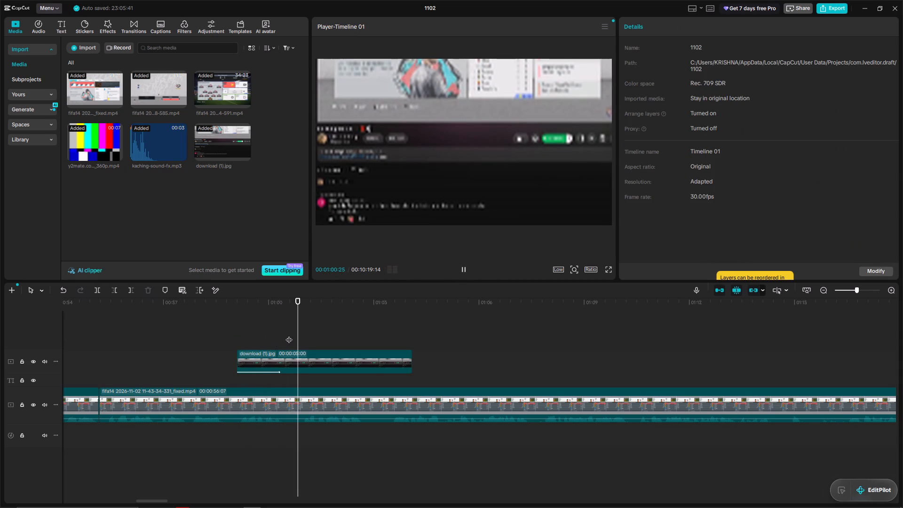
key("space")
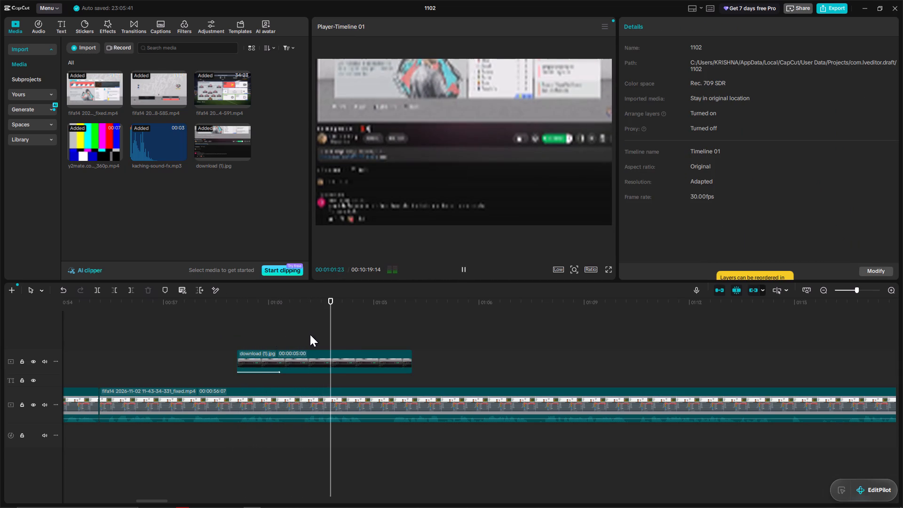
key("space")
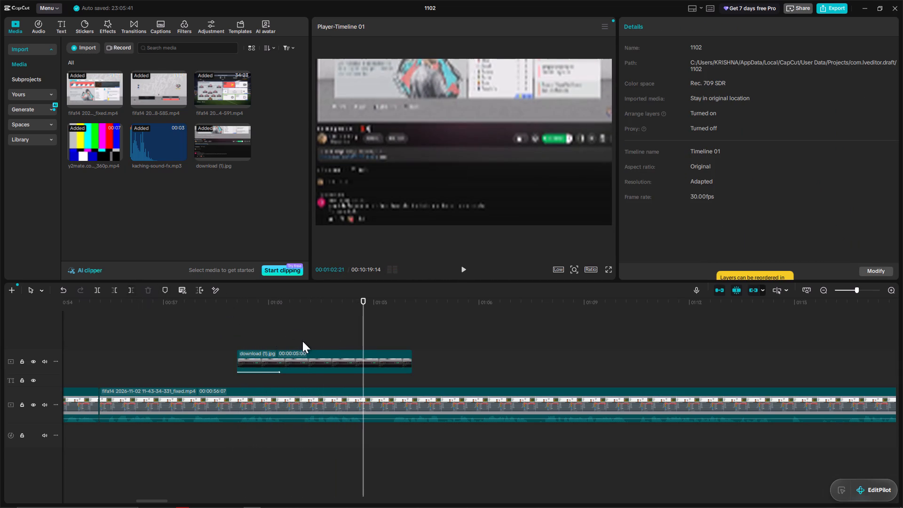
left_click(312, 360)
left_click(130, 288)
Play the recording on from 00:01:02:21 to about 00:01:13 and save the project.
key("space")
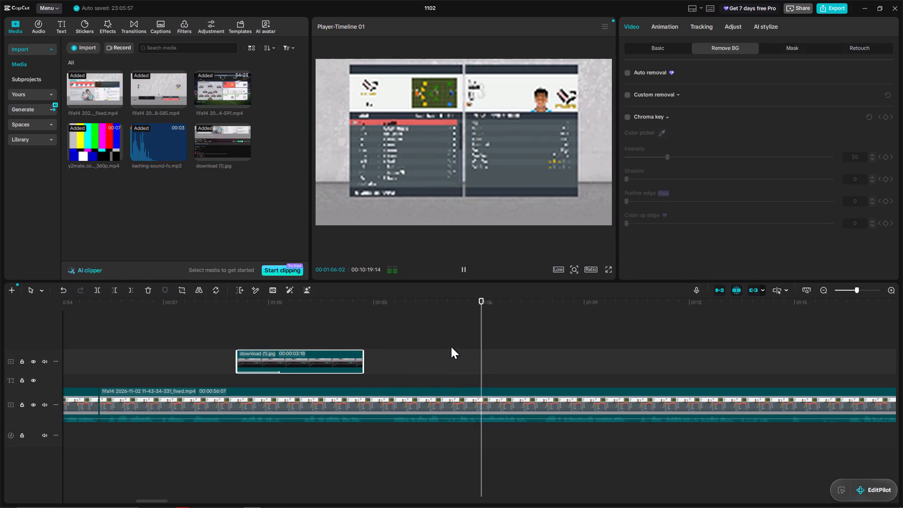
key("space")
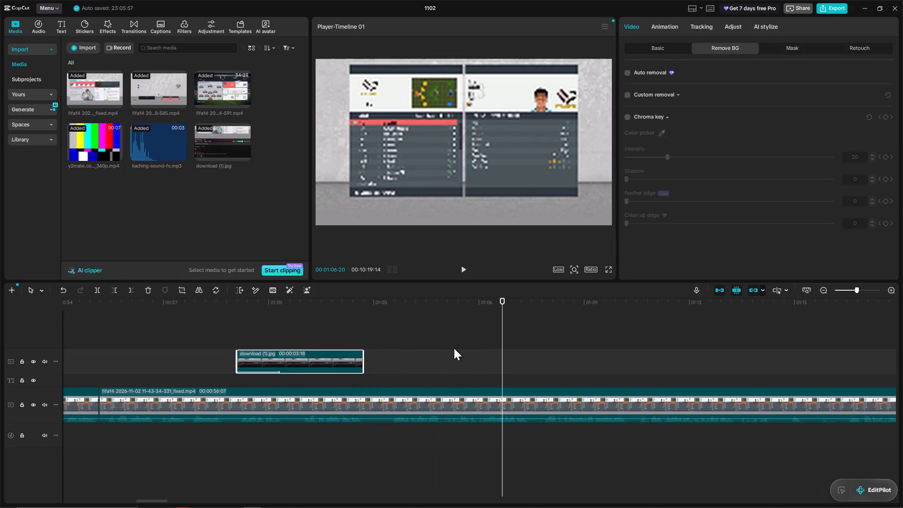
key("space")
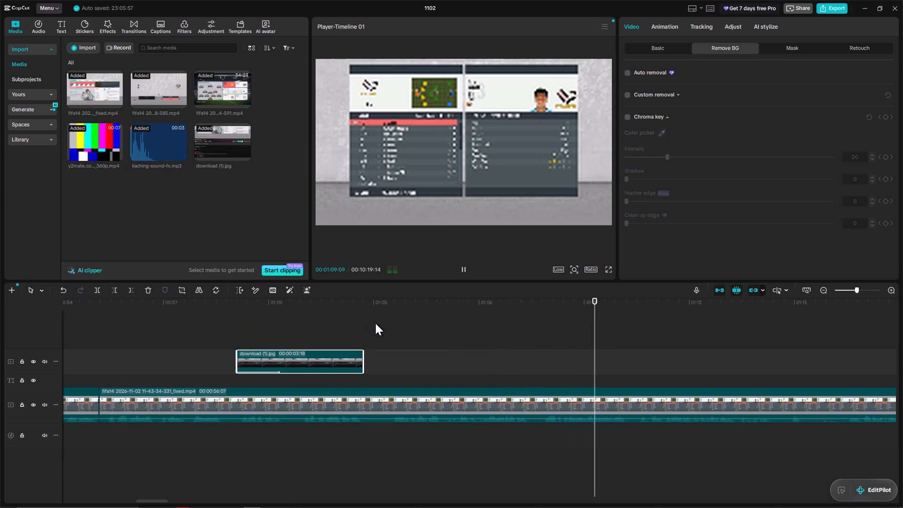
key("ctrl+s")
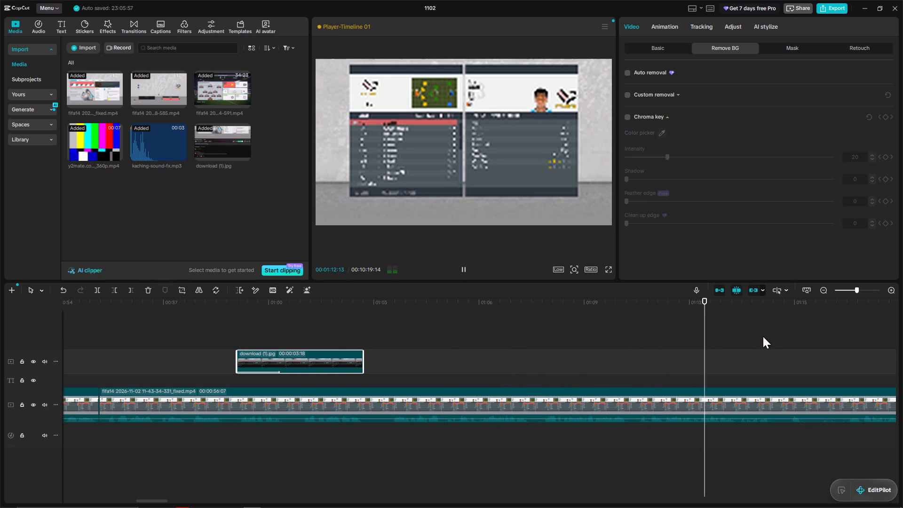
key("space")
Switch to Opera GX, clear the uploaded image from the Google search and search images for "thumbs up emoji green screen".
key("alt+Tab")
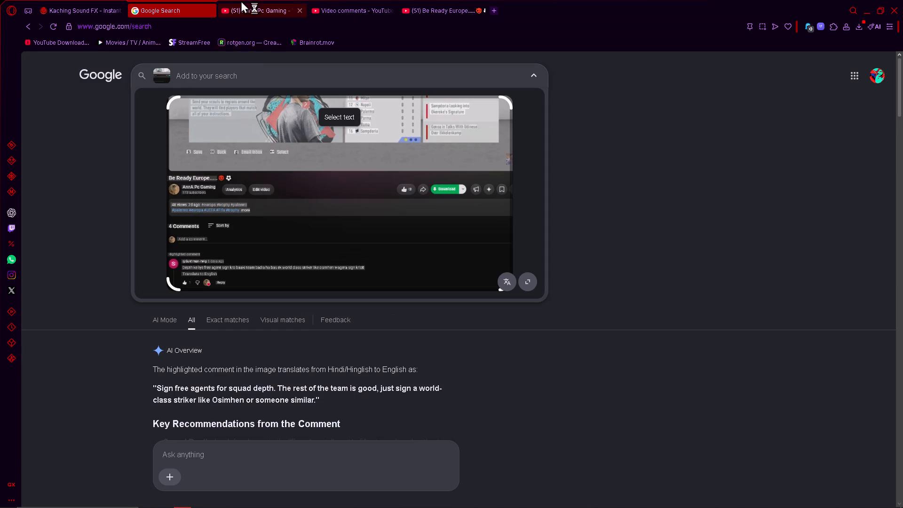
key("Escape")
left_click_drag(897, 107, 902, 55)
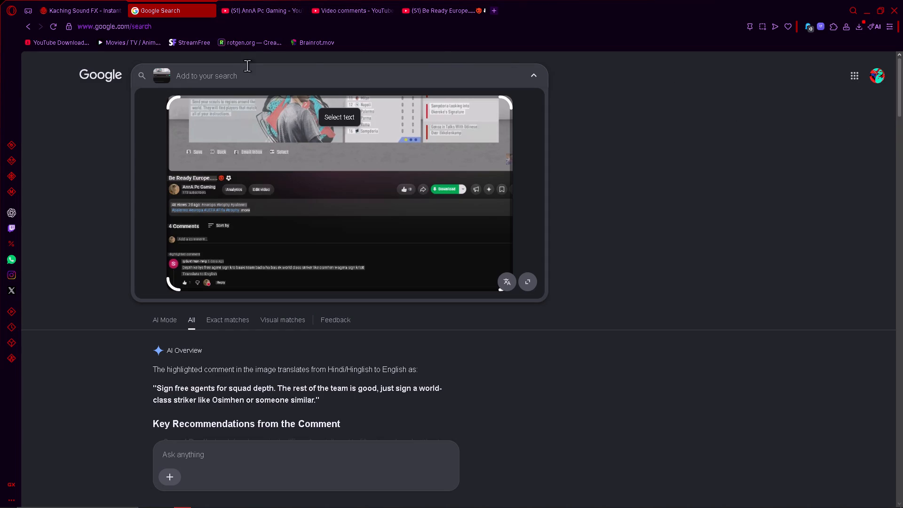
left_click(236, 75)
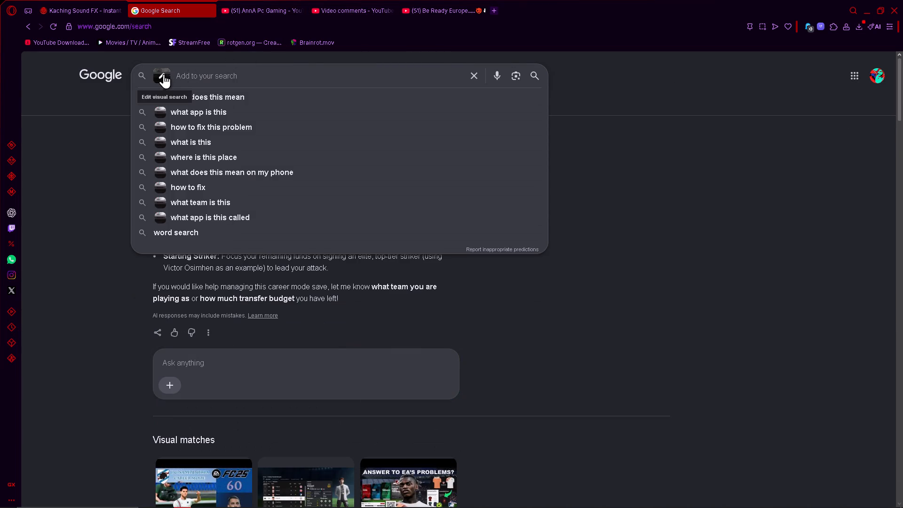
right_click(164, 74)
left_click(475, 73)
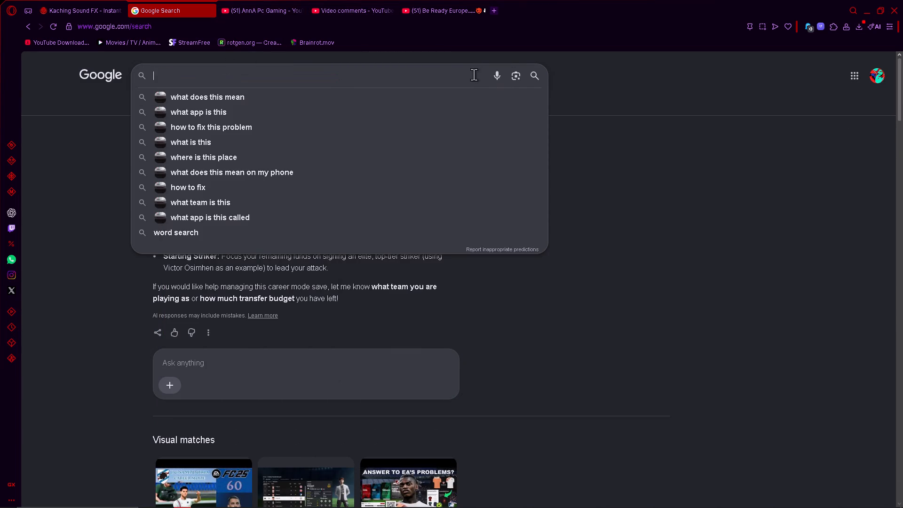
left_click(264, 74)
type("thui,b")
key("BackSpace")
key("BackSpace")
key("BackSpace")
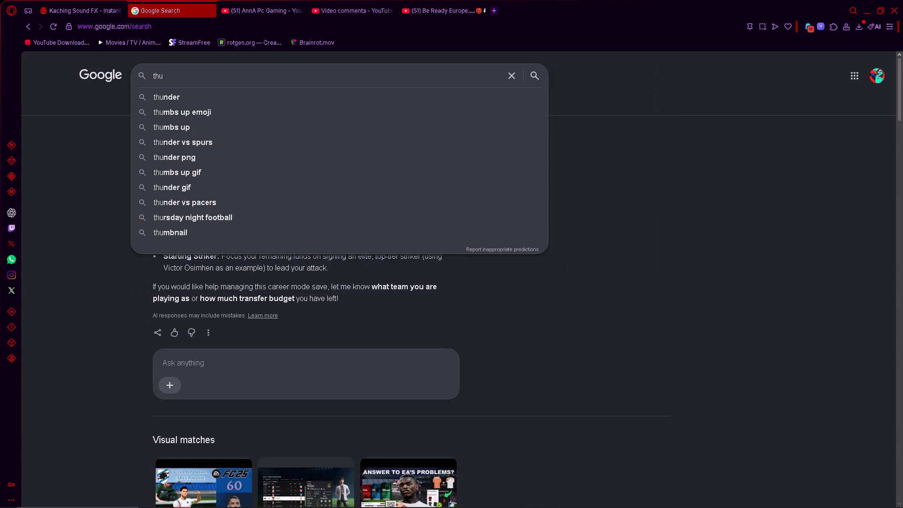
type("mbs up emoji green screen")
key("Return")
left_click(227, 103)
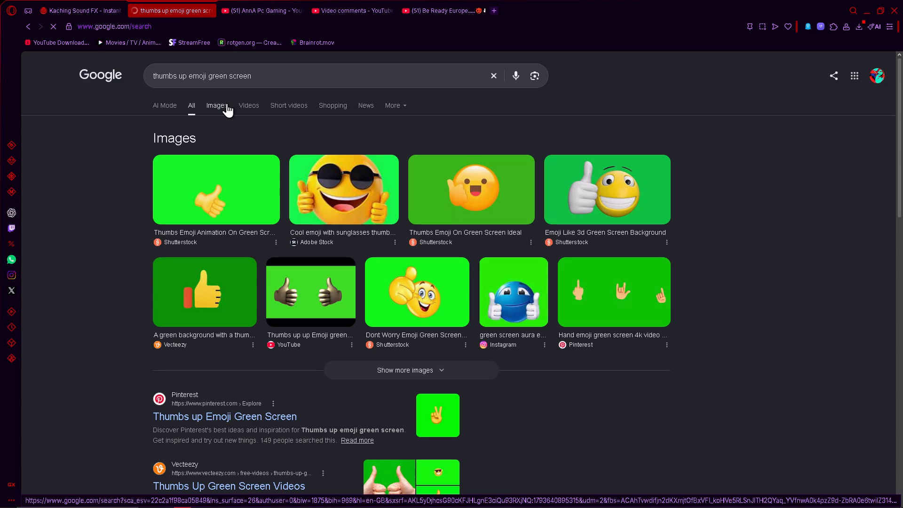
Save the Shutterstock image of the 3D grinning emoji with a white thumbs-up to Downloads.
left_click(561, 189)
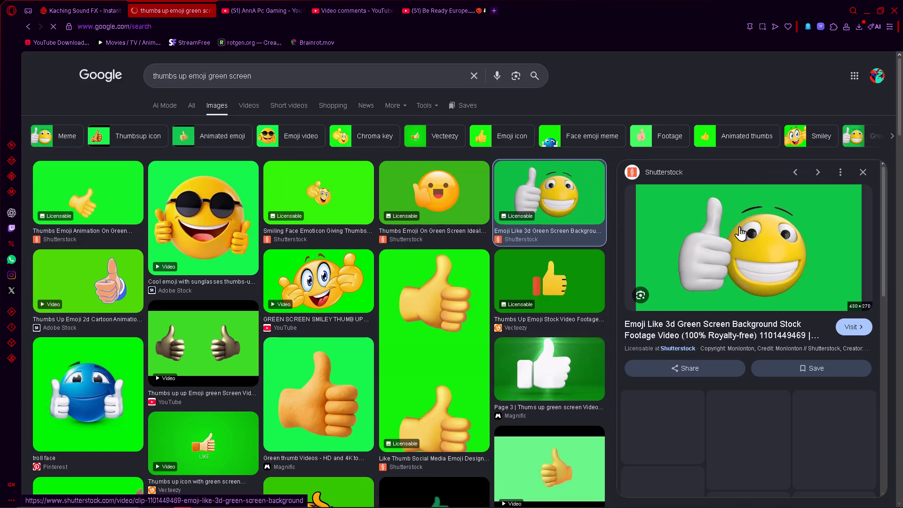
right_click(737, 237)
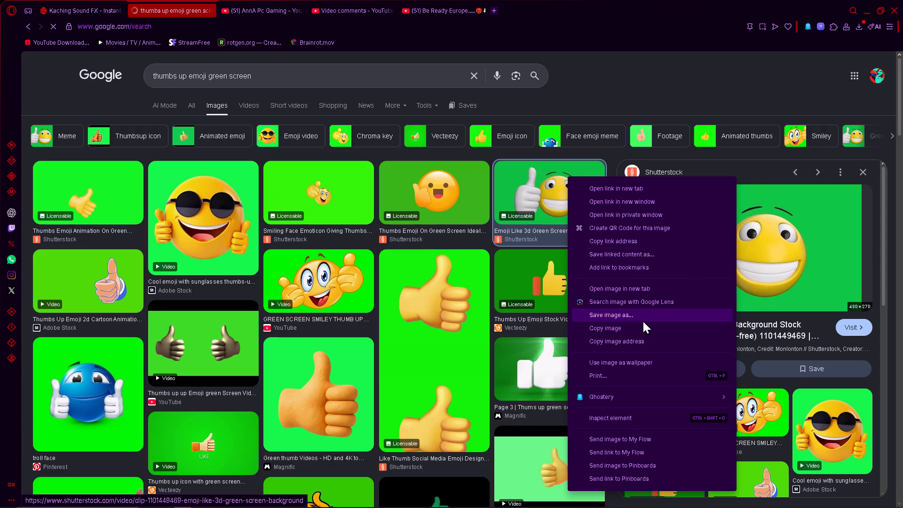
left_click(633, 313)
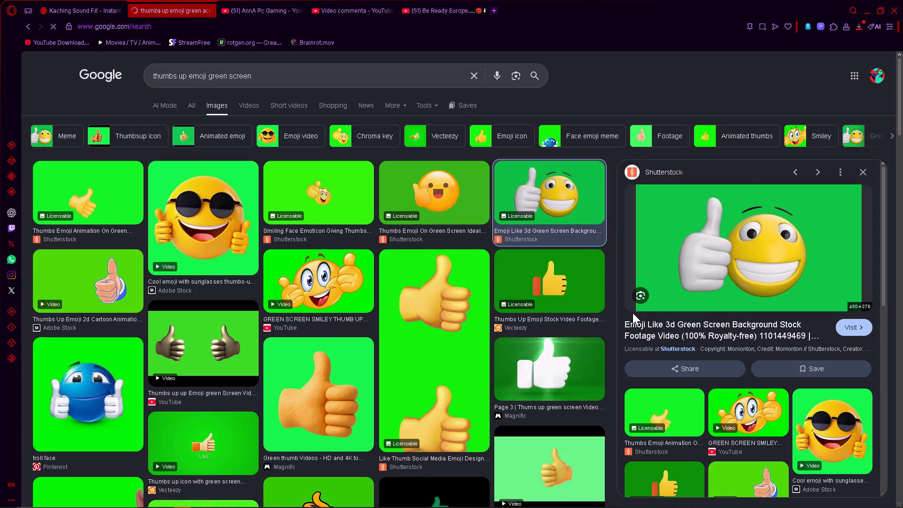
key("Return")
Switch to CapCut and import the thumbs-up emoji image "images (38)" from Downloads into the media library.
key("alt+Tab")
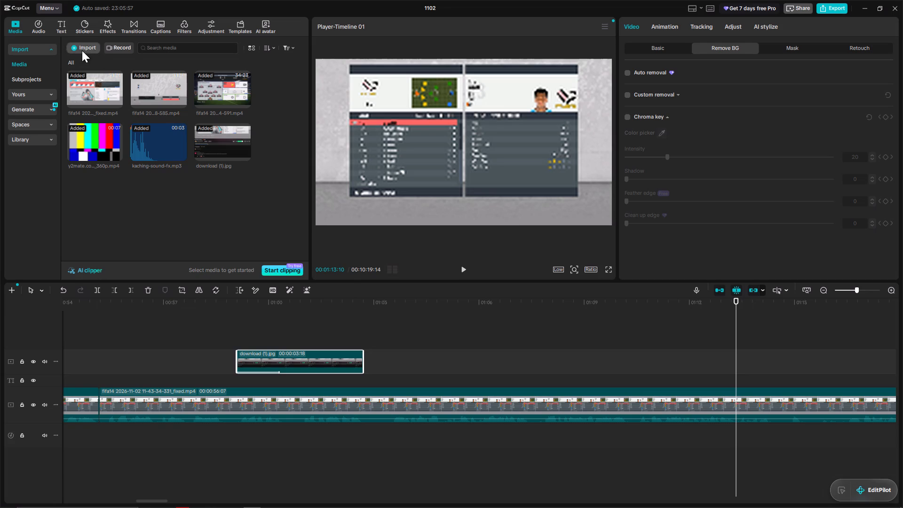
left_click(81, 50)
double_click(111, 93)
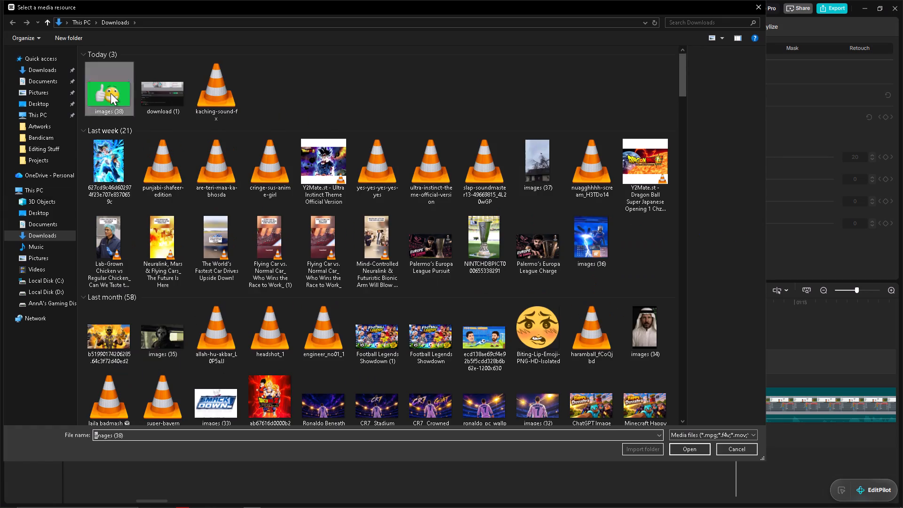
Locate the comment moment in the recording and place the thumbs-up emoji image on a new track above it at 00:01:11:06.
left_click(623, 357)
key("space")
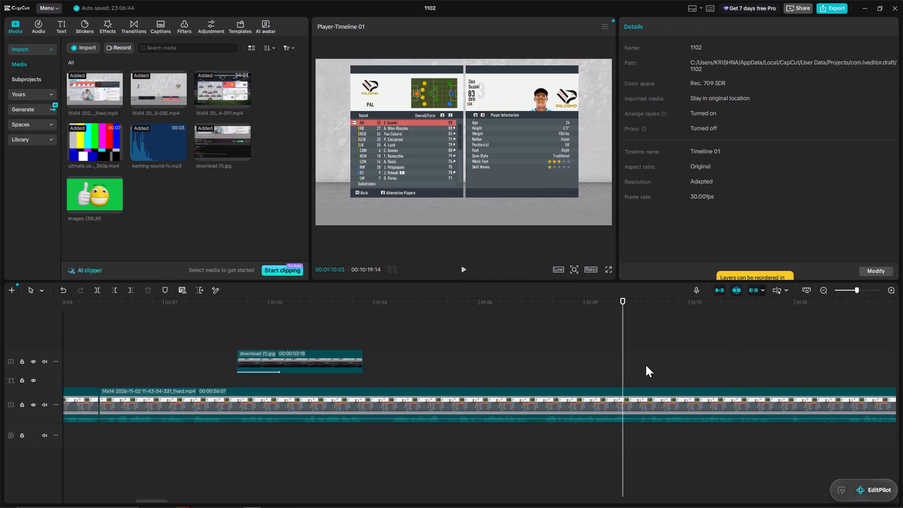
left_click(641, 365)
key("space")
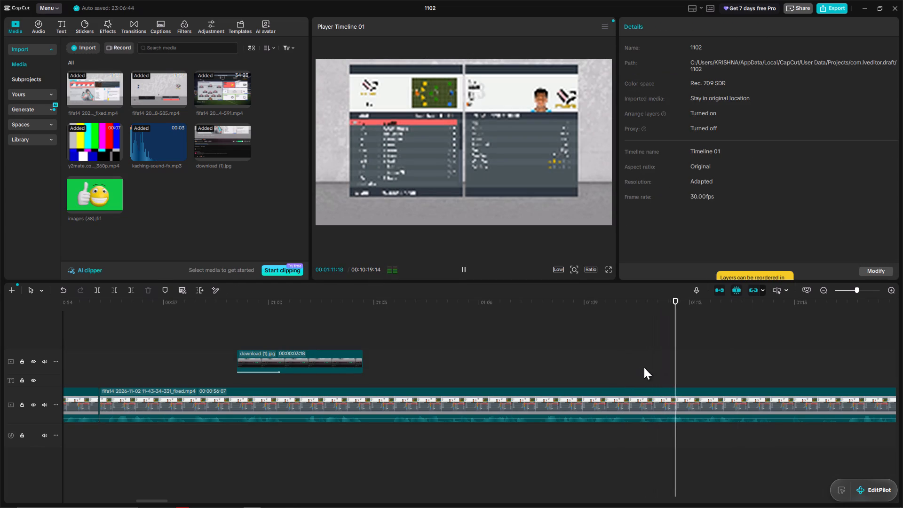
key("space")
left_click(679, 370)
key("space")
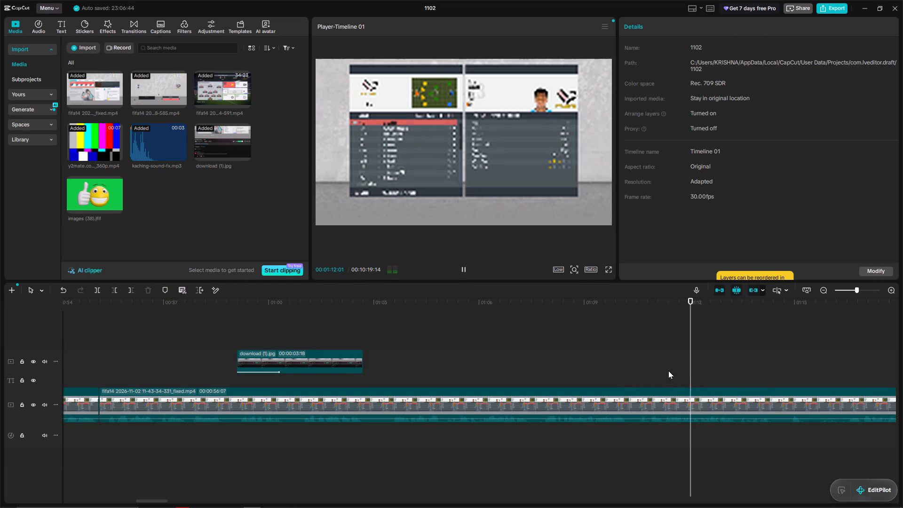
left_click(668, 371)
key("space")
left_click(662, 372)
key("space")
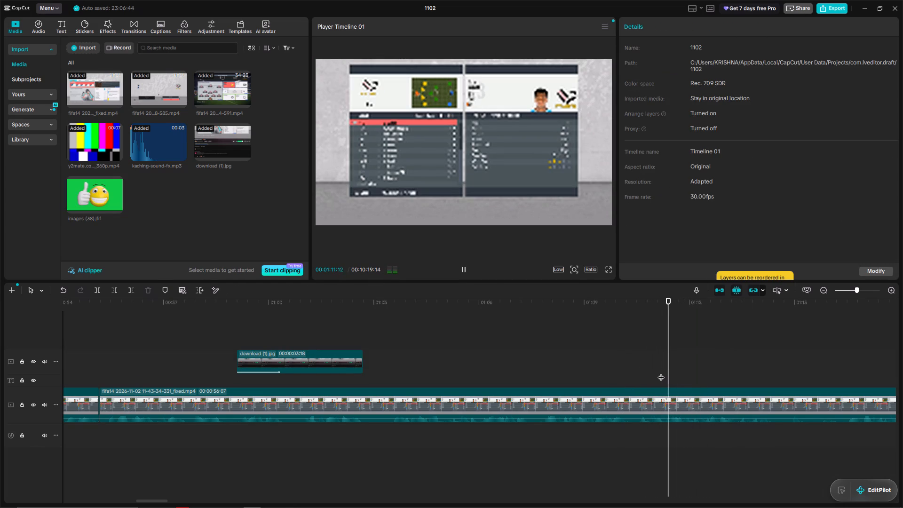
left_click(661, 373)
left_click(661, 373)
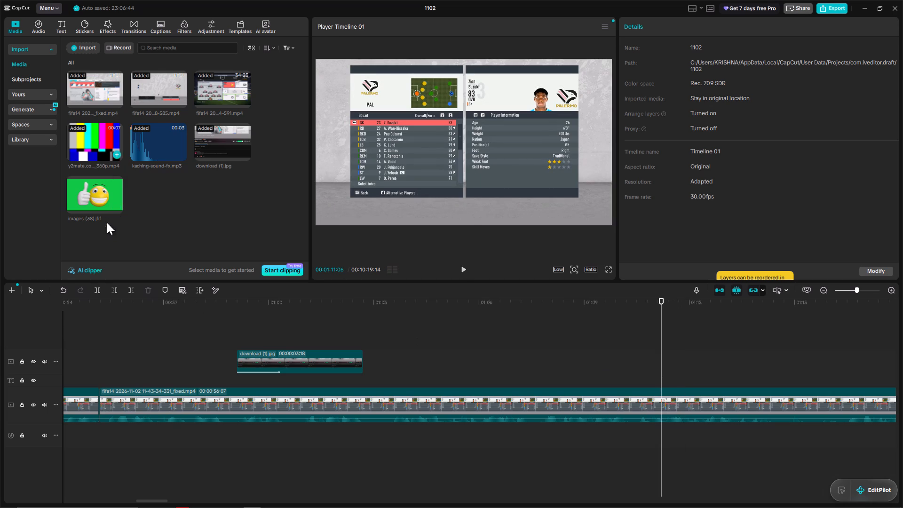
left_click_drag(100, 191, 662, 376)
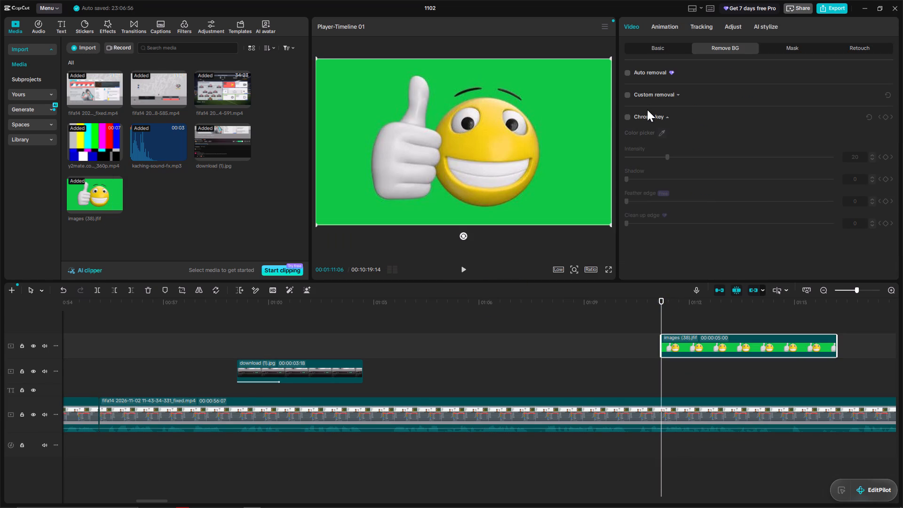
Key out the emoji image's green background with Chroma key at an intensity of 45.
left_click(630, 116)
left_click(567, 94)
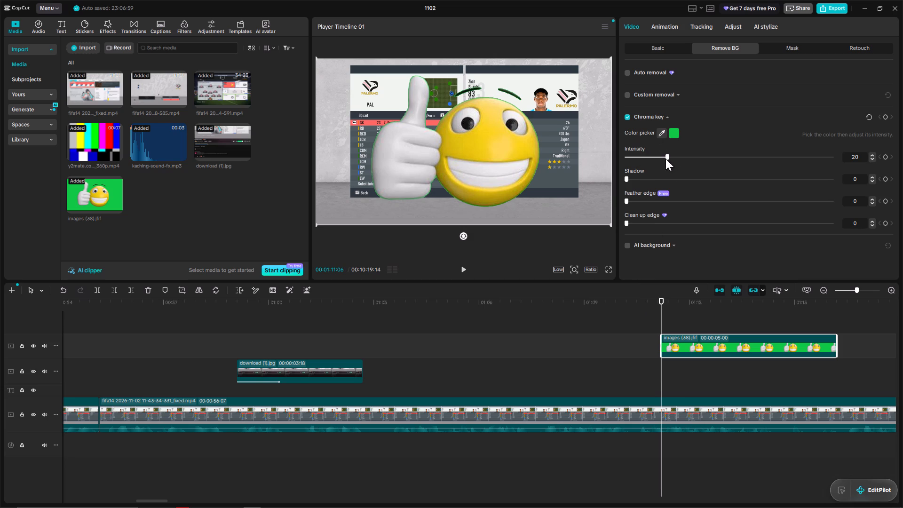
left_click_drag(665, 156, 720, 151)
Apply the trending Rock Vertically entrance animation to the emoji clip and lengthen its duration beyond 0.6 s.
left_click(659, 21)
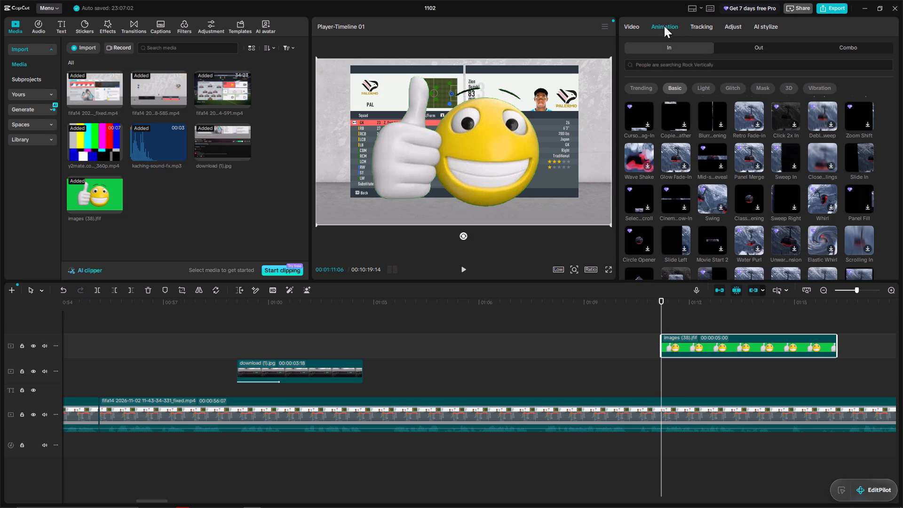
left_click(643, 87)
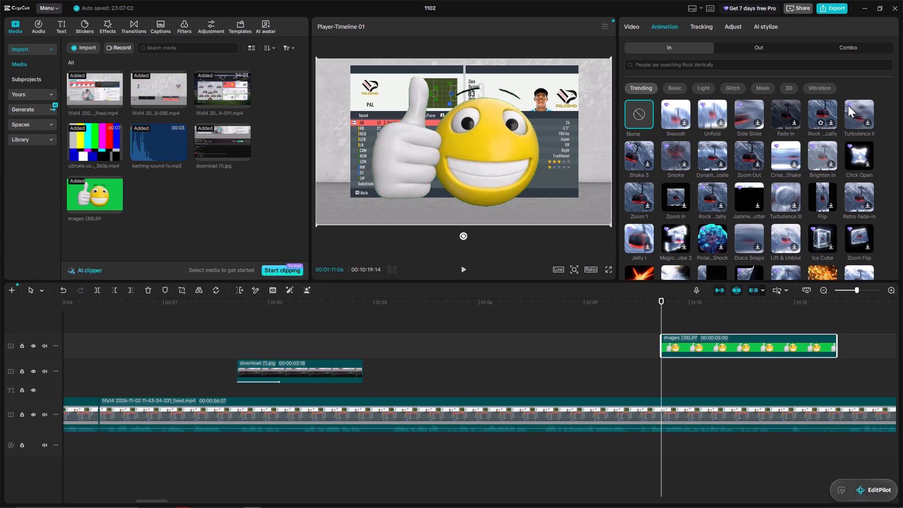
double_click(826, 115)
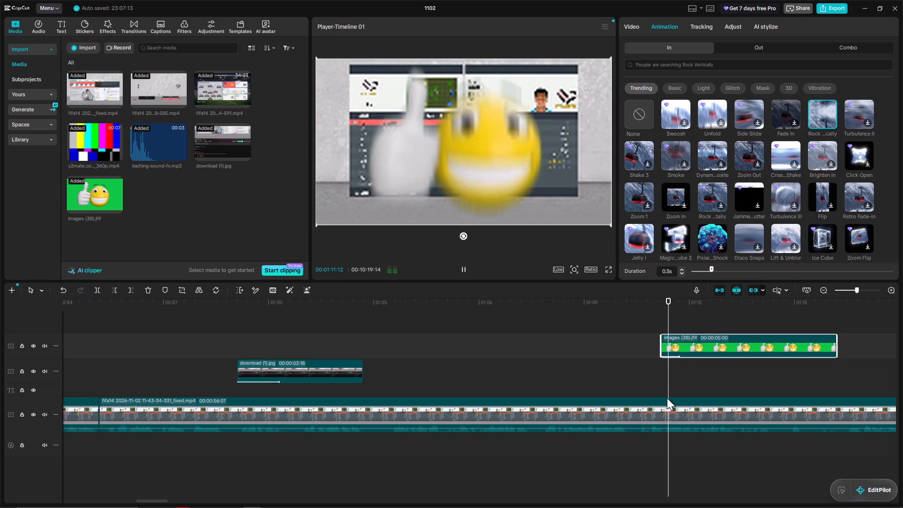
left_click_drag(712, 269, 721, 269)
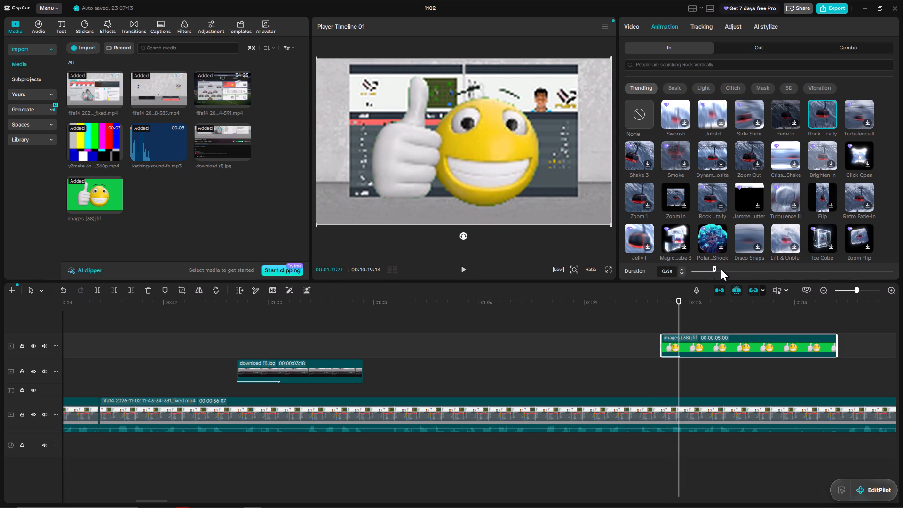
left_click_drag(721, 269, 722, 269)
Play through the emoji overlay and trim off the part of its clip after 00:01:13:08.
left_click(637, 333)
key("space")
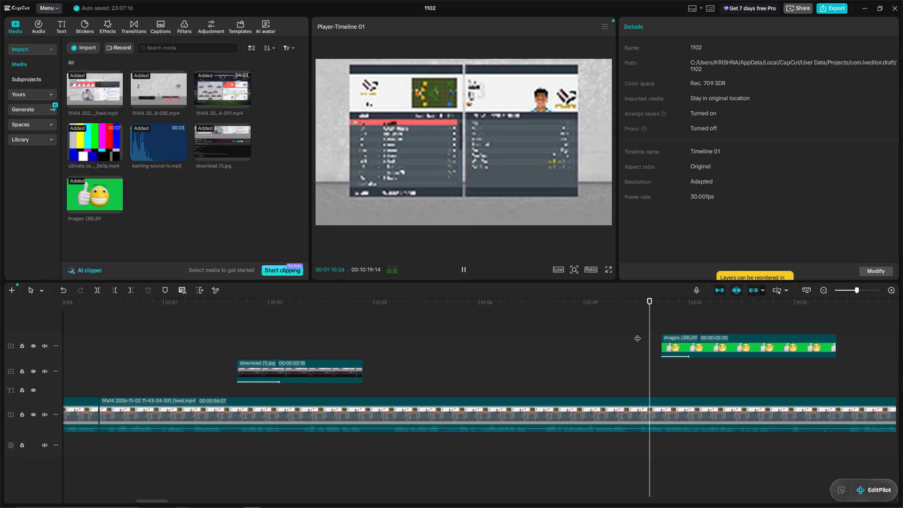
key("space")
key("space")
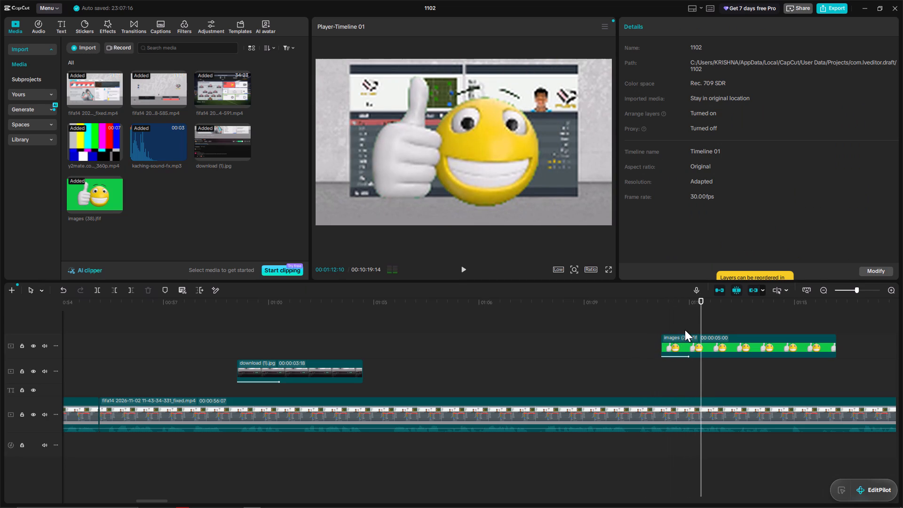
key("space")
key("space")
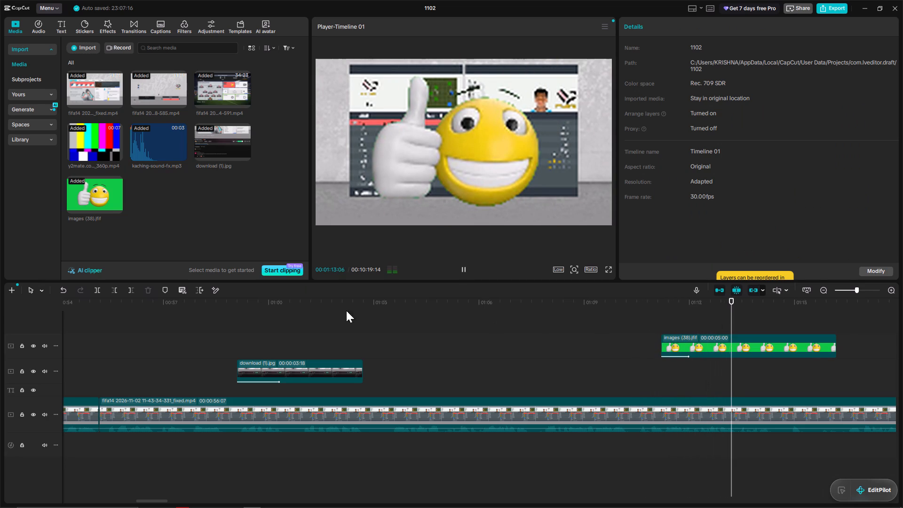
key("space")
left_click(773, 349)
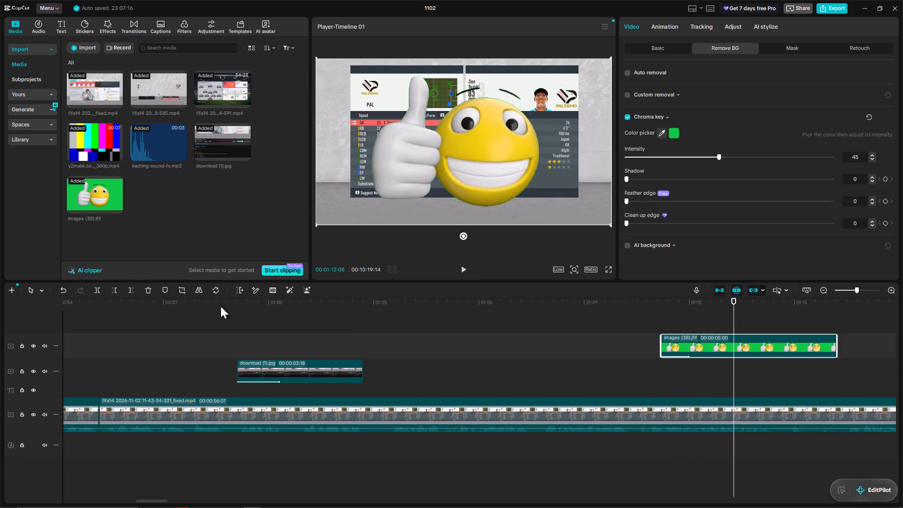
left_click(132, 291)
Review the recording from 00:01:13:08 to about 00:01:43, skipping through the squad list footage for parts to cut.
key("space")
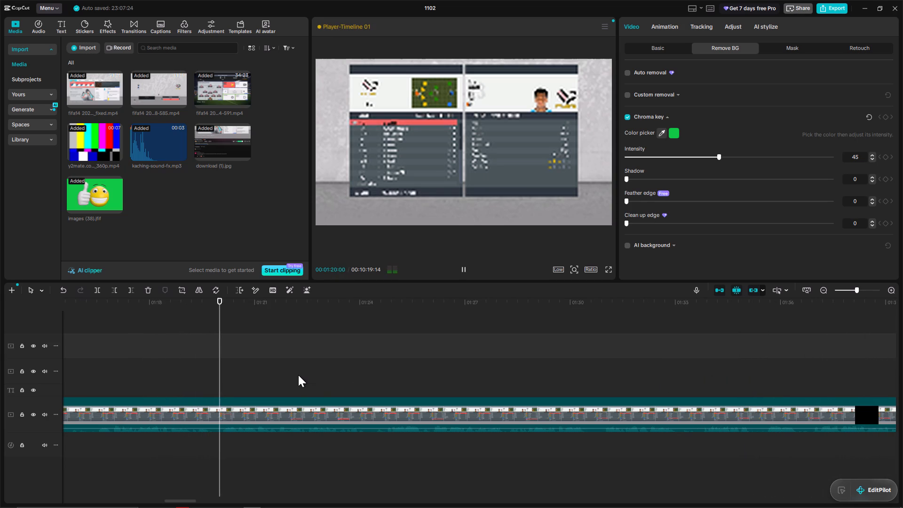
left_click(434, 377)
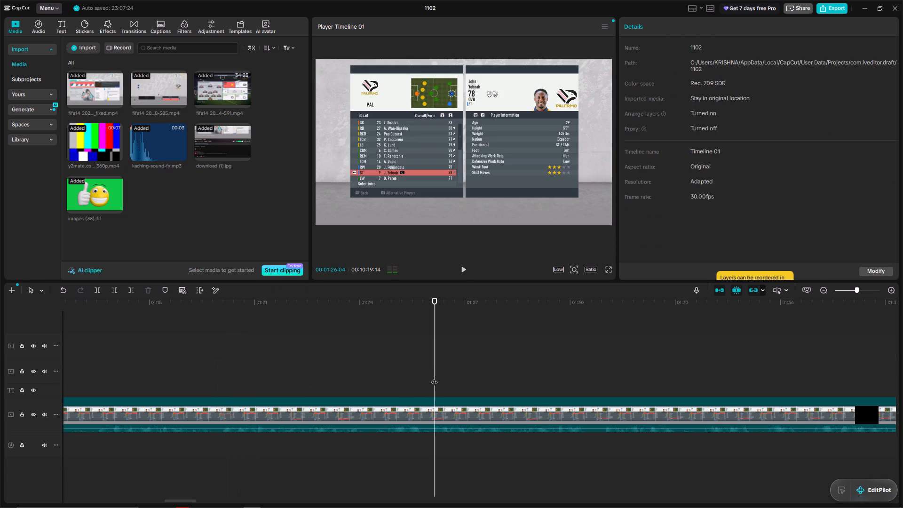
key("space")
left_click(596, 377)
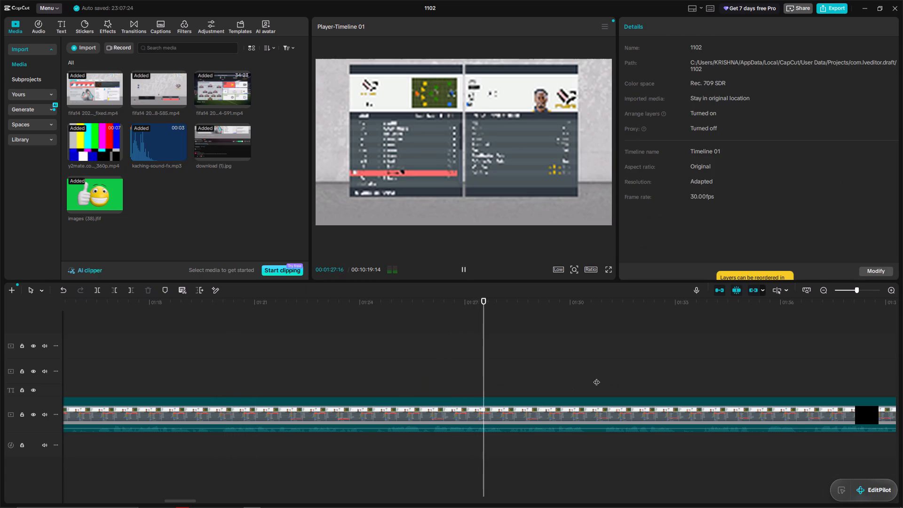
key("space")
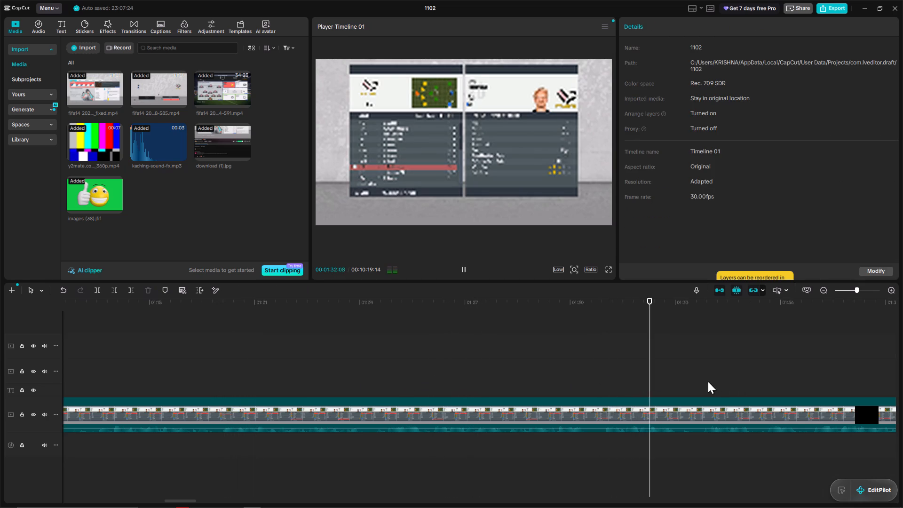
key("space")
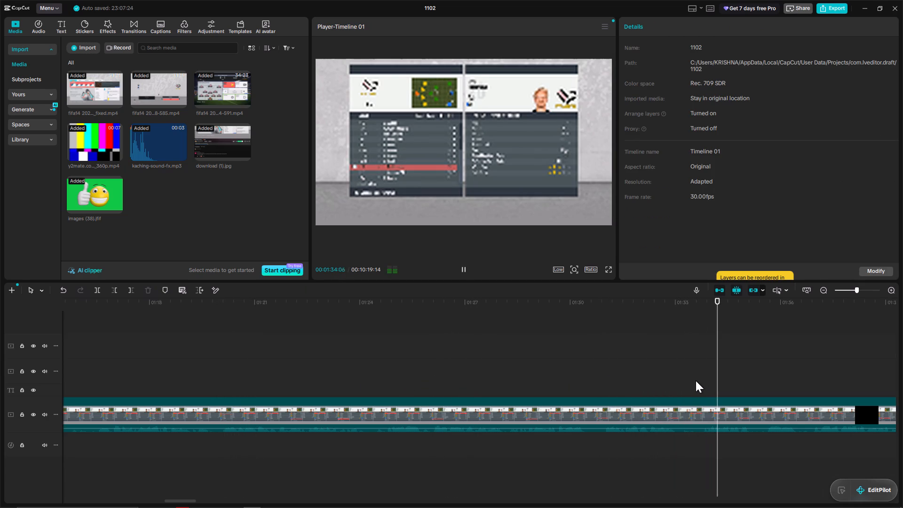
key("space")
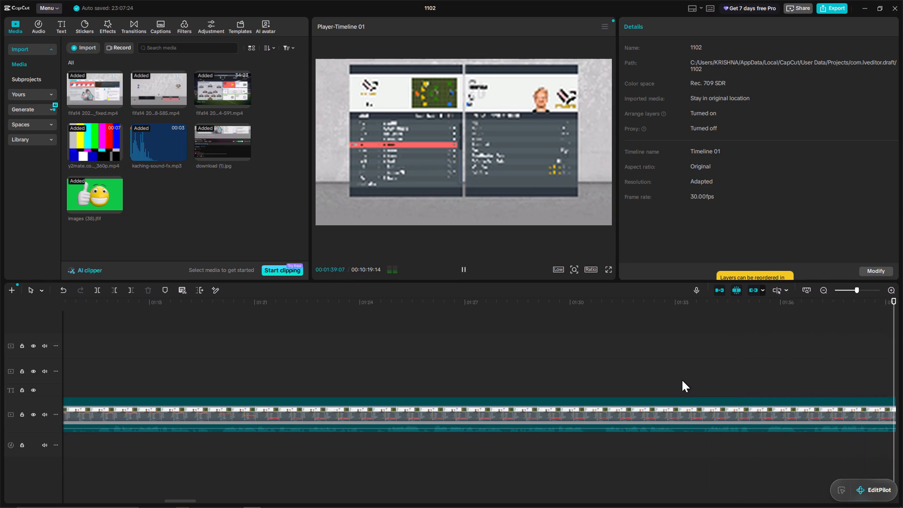
left_click(776, 502)
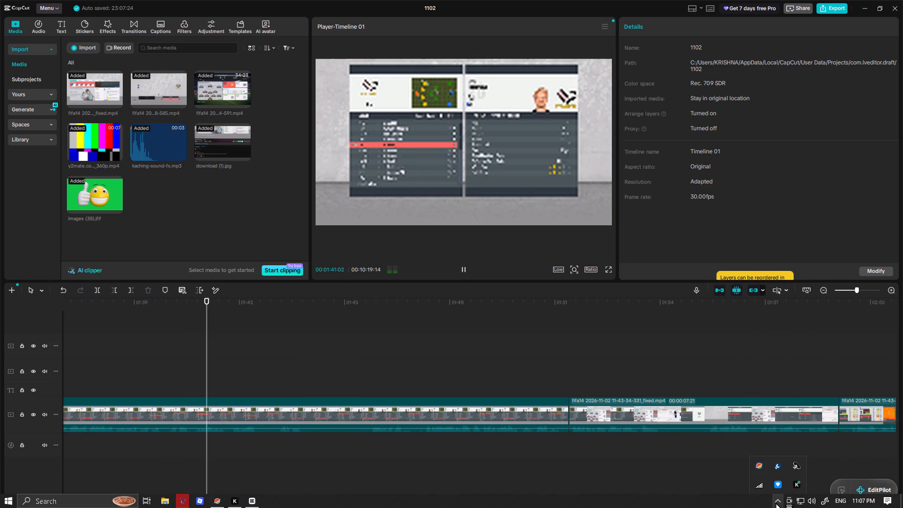
left_click(776, 502)
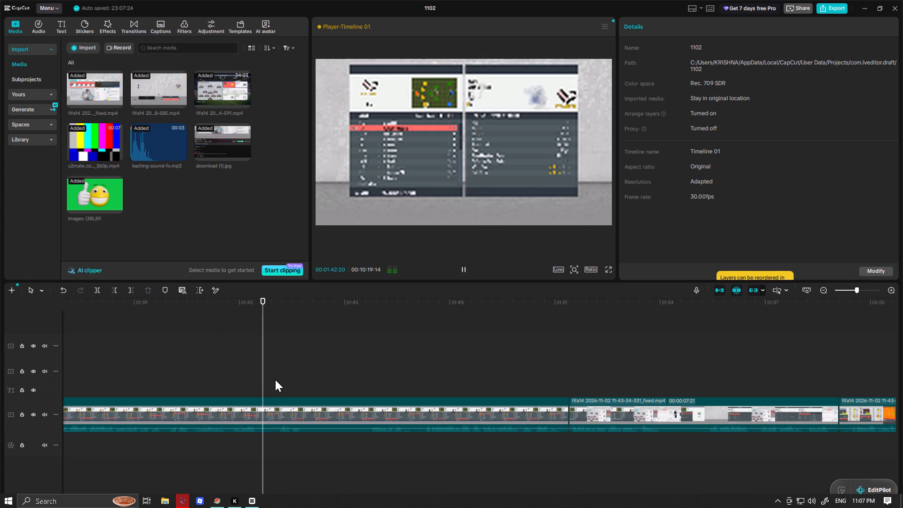
Split the recording at 00:01:43:25 and remove the section from there to 00:01:45:17.
key("space")
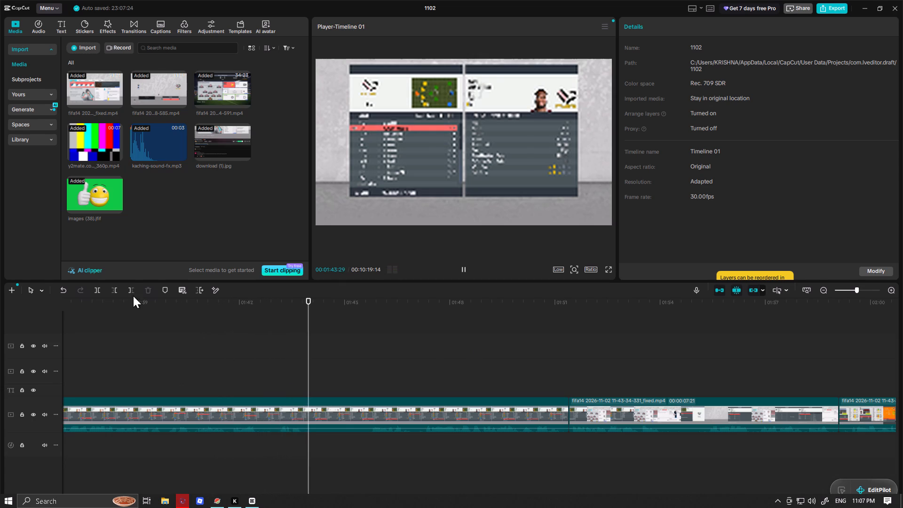
left_click(309, 379)
left_click(299, 381)
key("space")
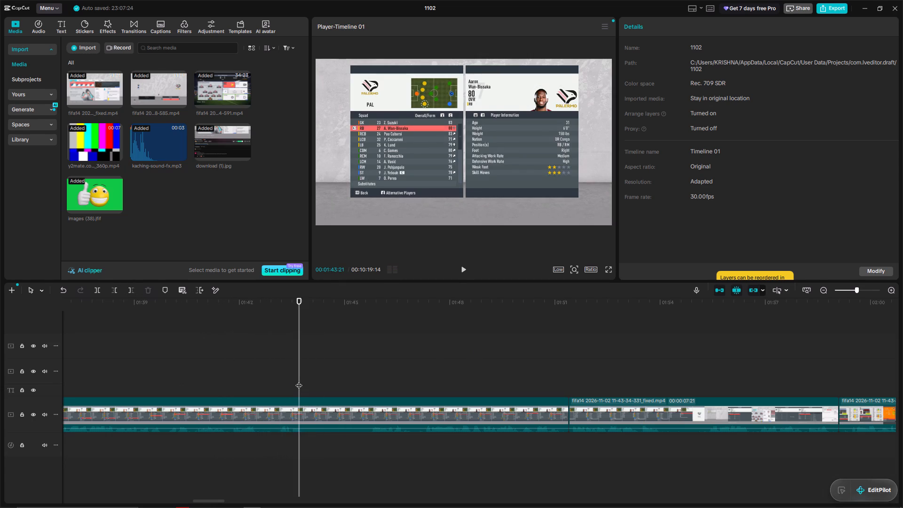
left_click(269, 383)
key("space")
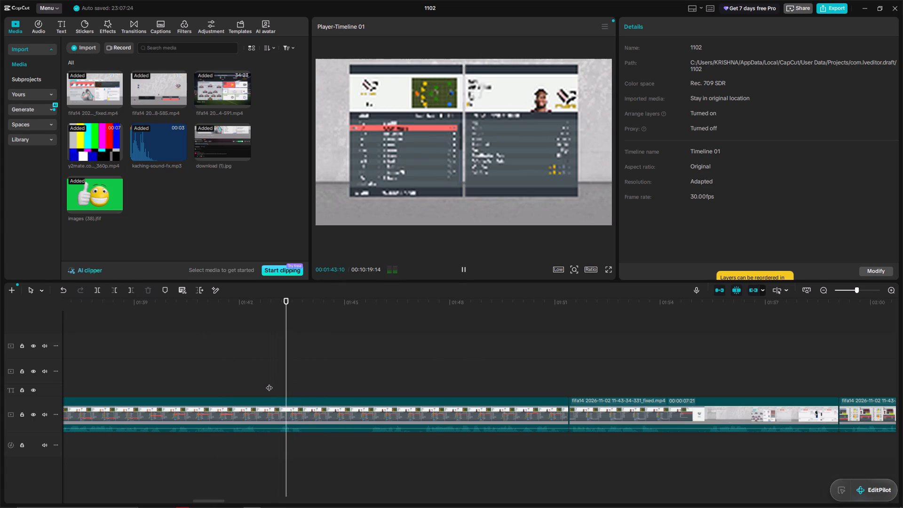
key("space")
left_click(95, 288)
left_click(356, 377)
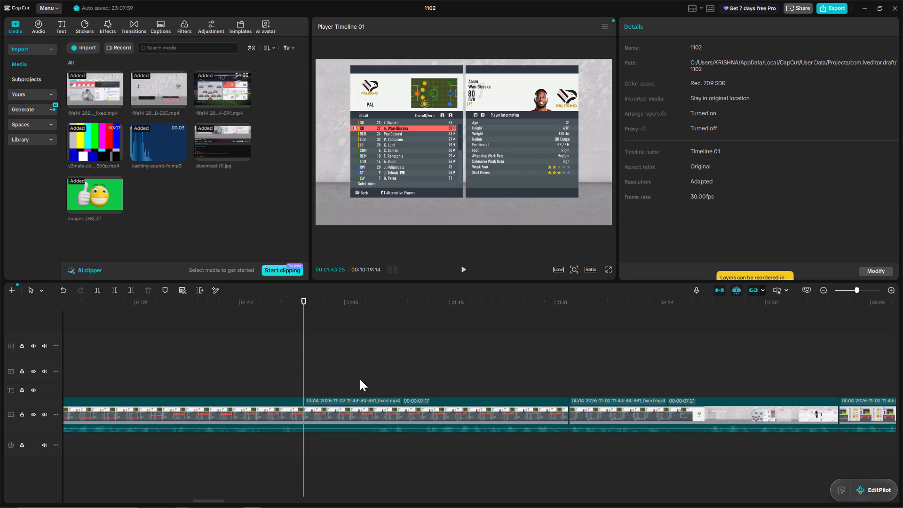
key("space")
left_click(364, 380)
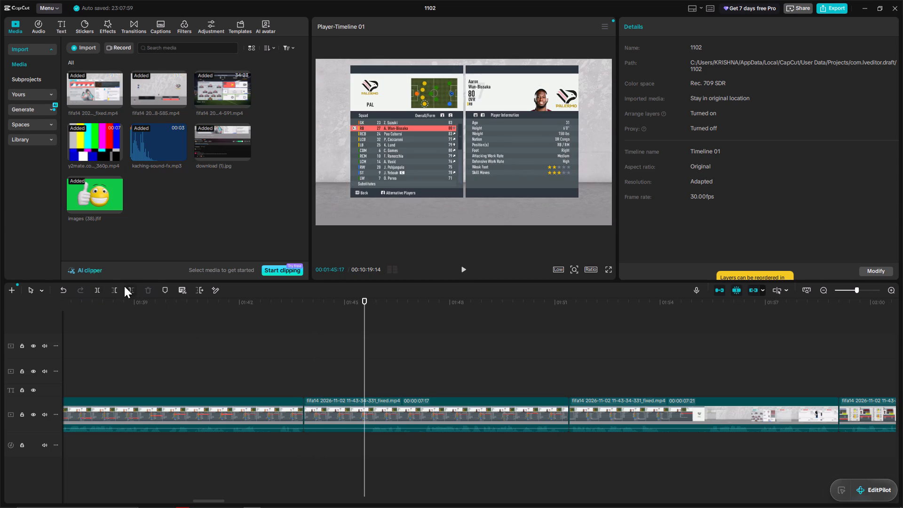
left_click(114, 288)
Split the recording at about 00:01:52:15 and remove roughly one second following the split.
key("space")
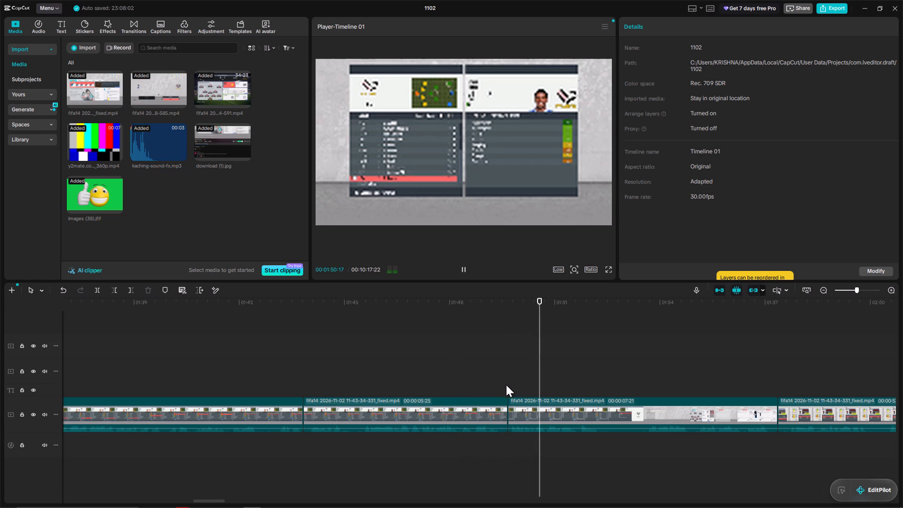
key("space")
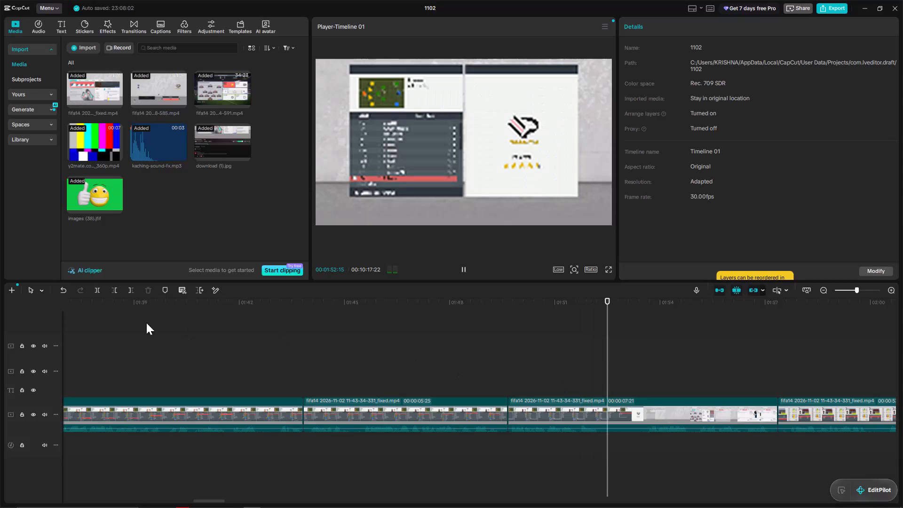
left_click(98, 287)
key("space")
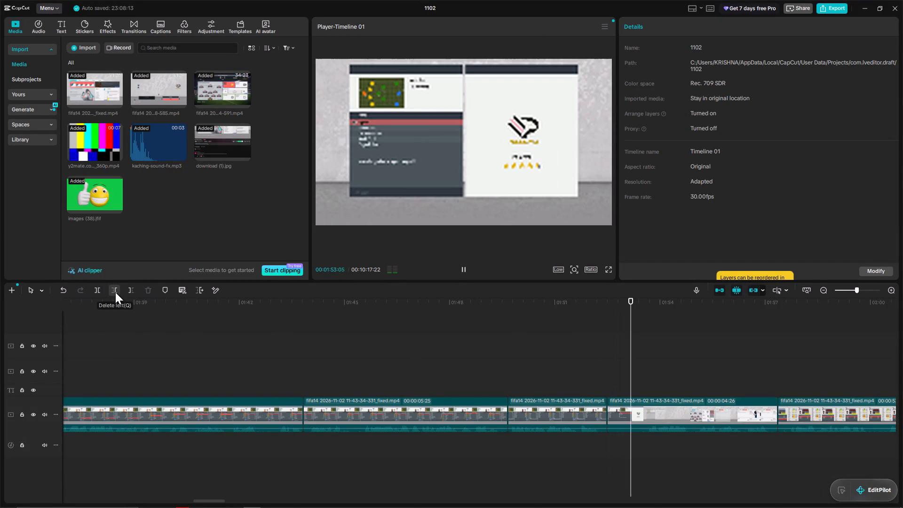
key("space")
left_click(115, 292)
Add a Pull Down transition at the cut at 00:01:56:05, shorten it, and play it back from 00:01:55:02.
key("space")
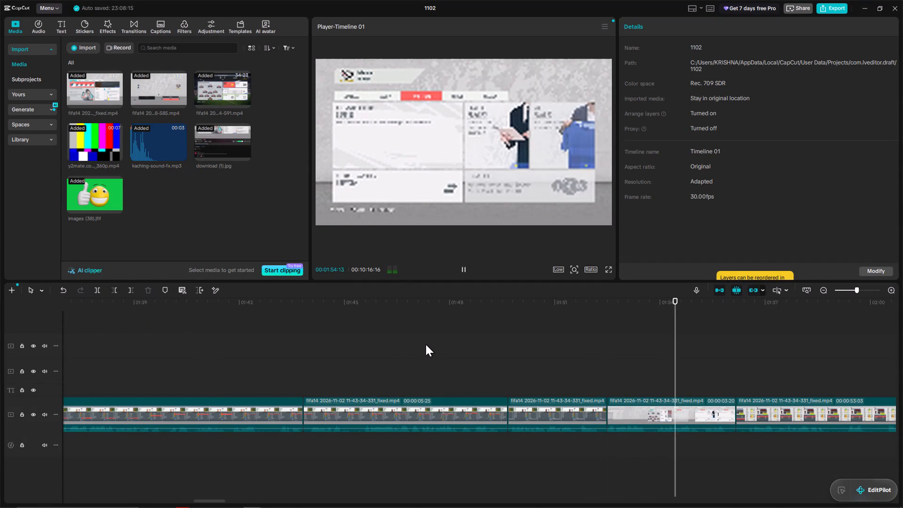
key("space")
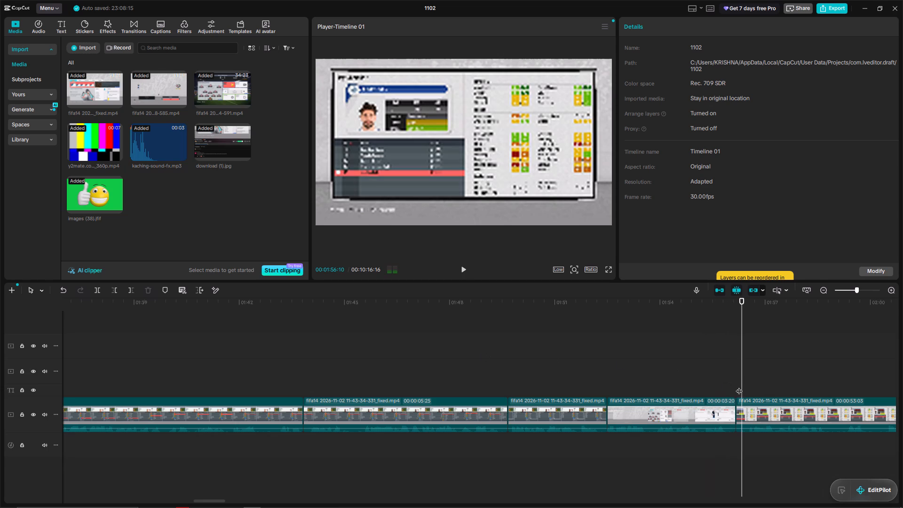
left_click(733, 386)
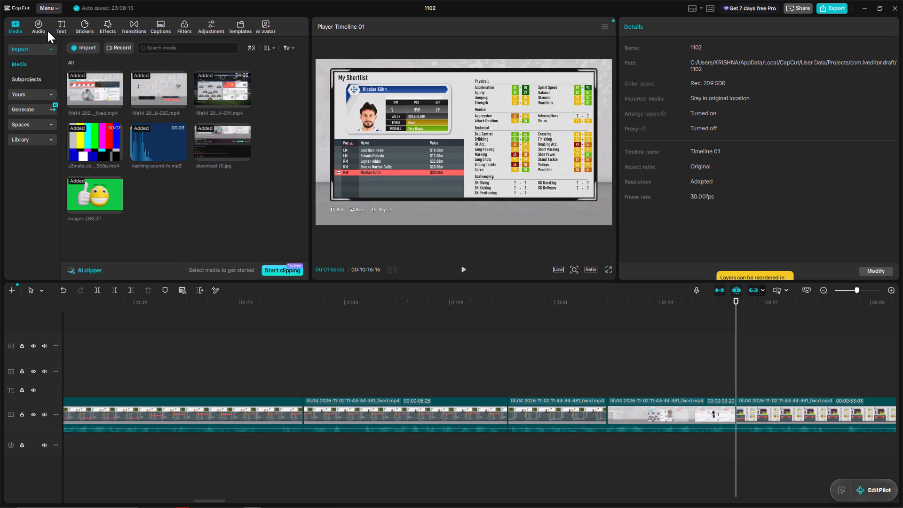
left_click(138, 25)
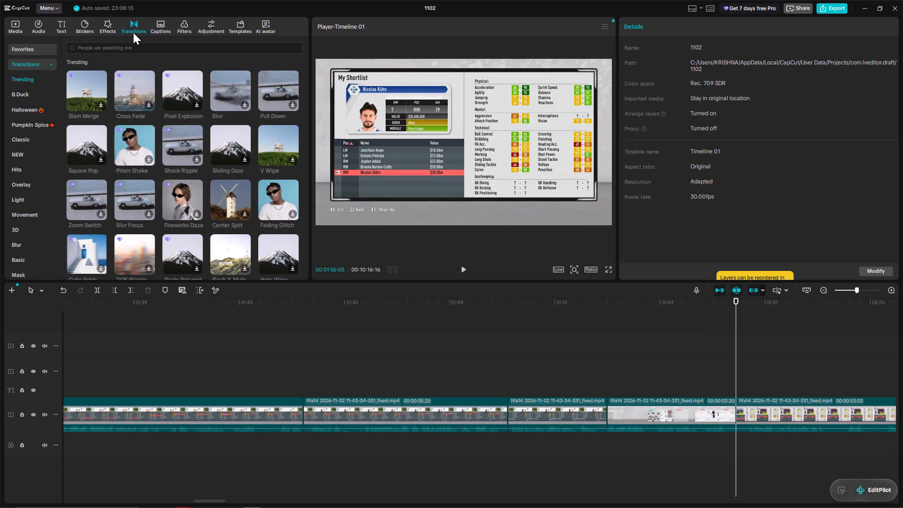
double_click(277, 82)
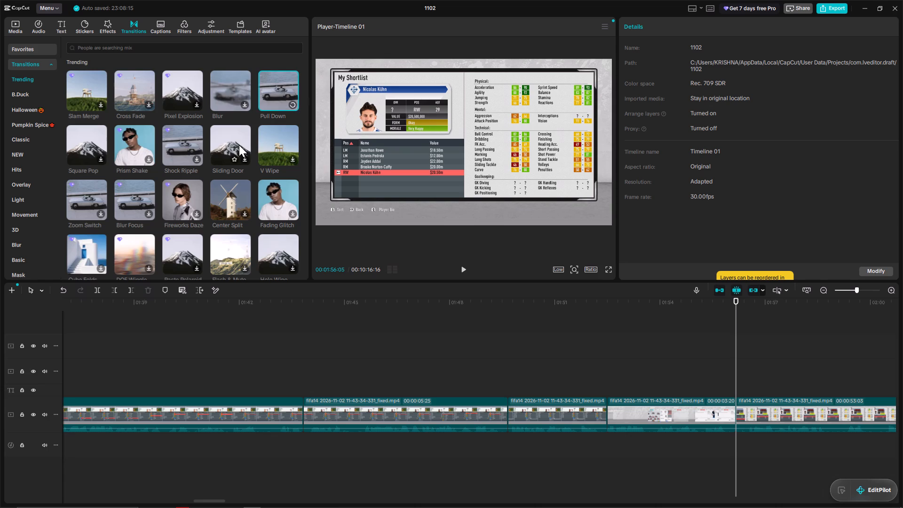
left_click(290, 103)
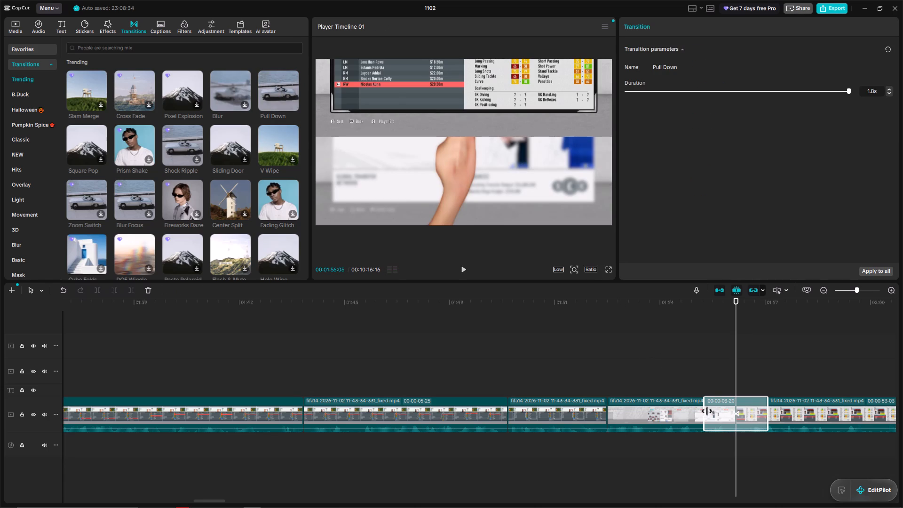
left_click_drag(707, 411, 723, 411)
left_click(697, 386)
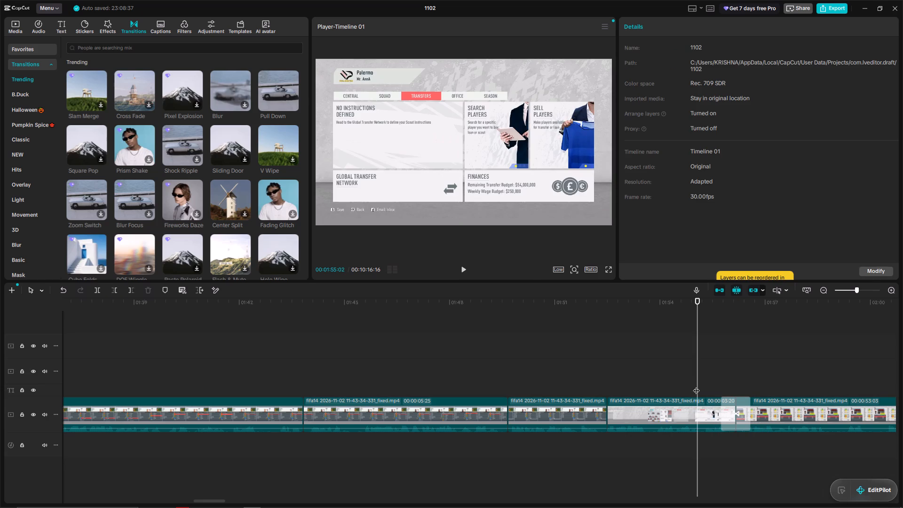
key("space")
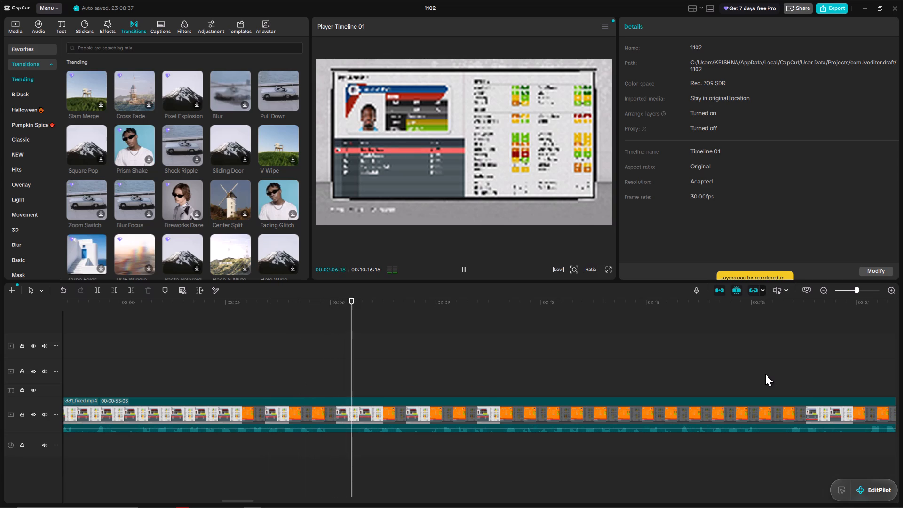
Skim the shortlist and contract offer footage up to about 00:04:11, checking for places that need edits.
left_click(865, 372)
key("space")
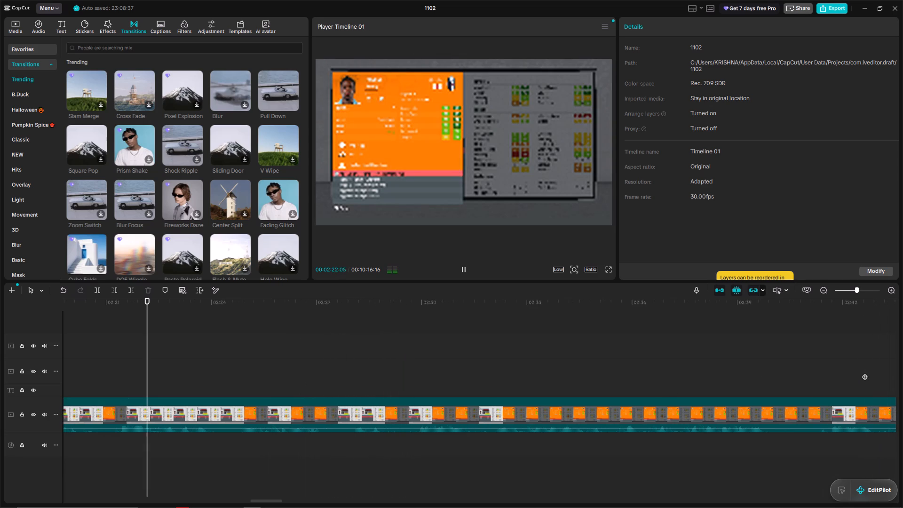
left_click(416, 379)
key("space")
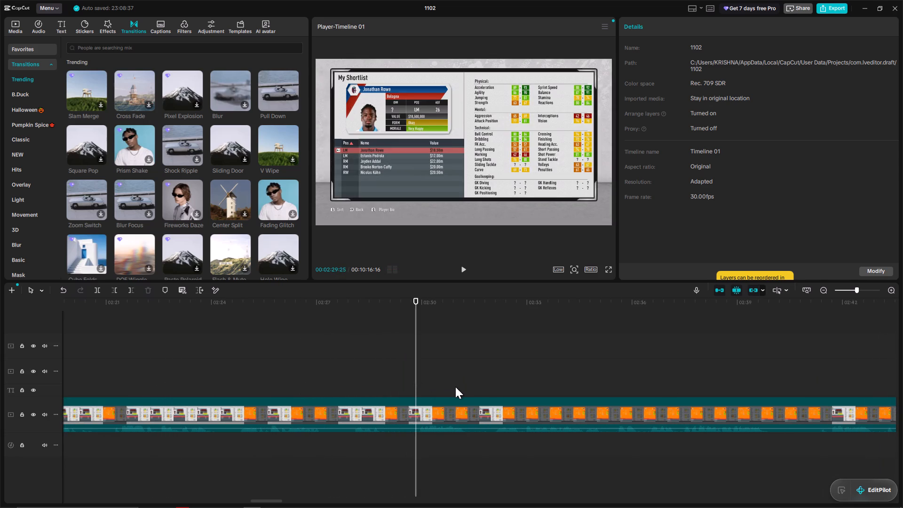
key("space")
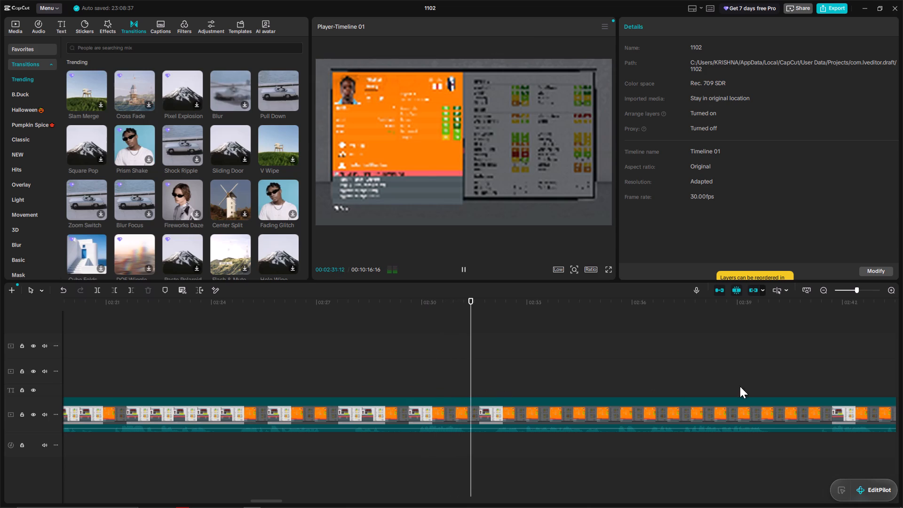
left_click(891, 374)
key("space")
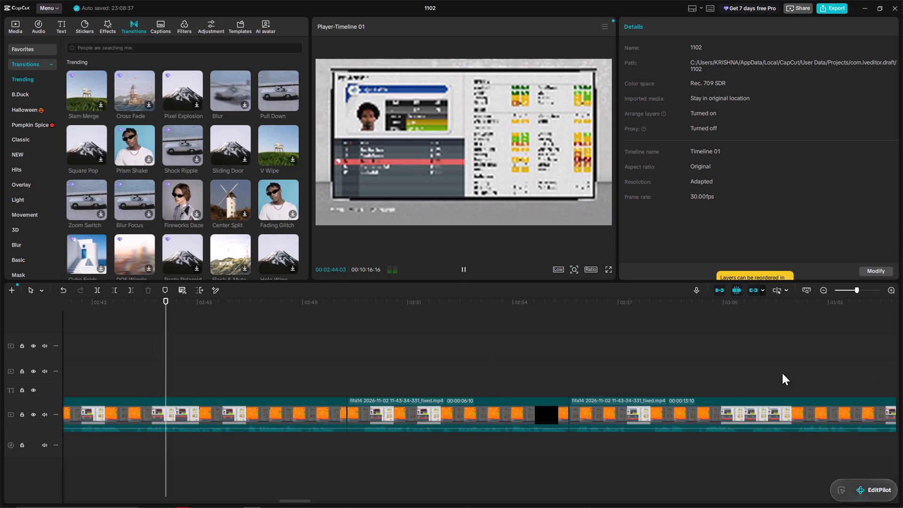
left_click(890, 369)
key("space")
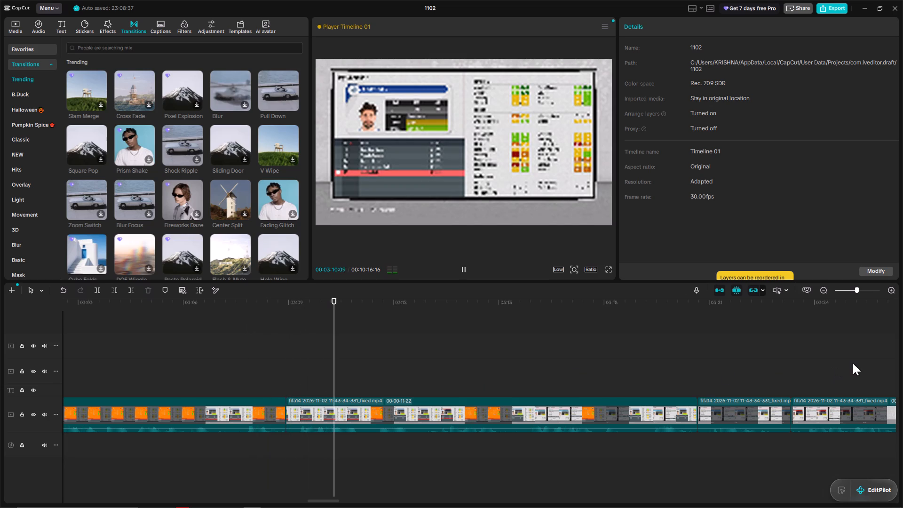
left_click(853, 363)
key("space")
left_click(876, 364)
key("space")
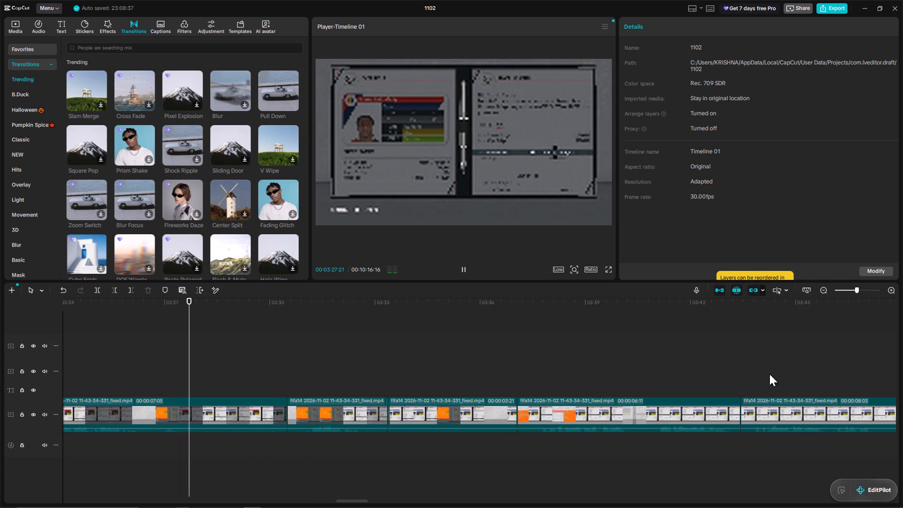
left_click(655, 377)
key("space")
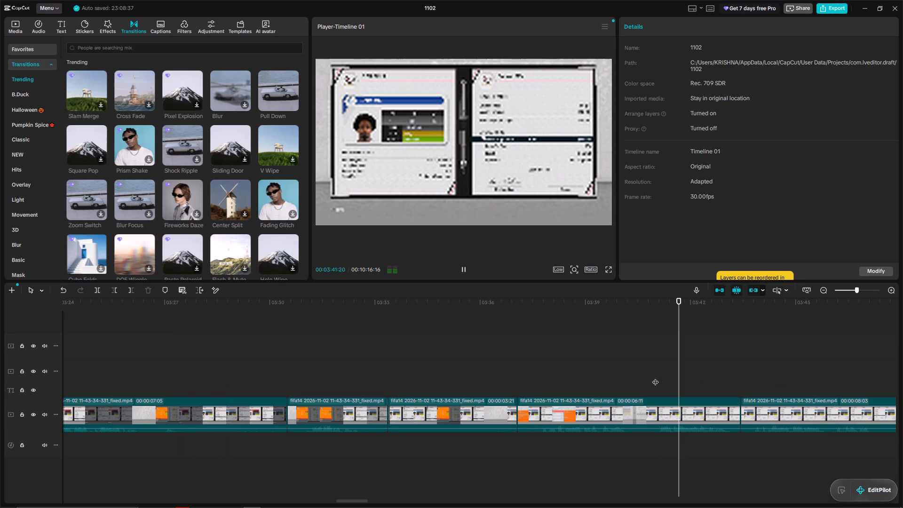
left_click(883, 372)
key("space")
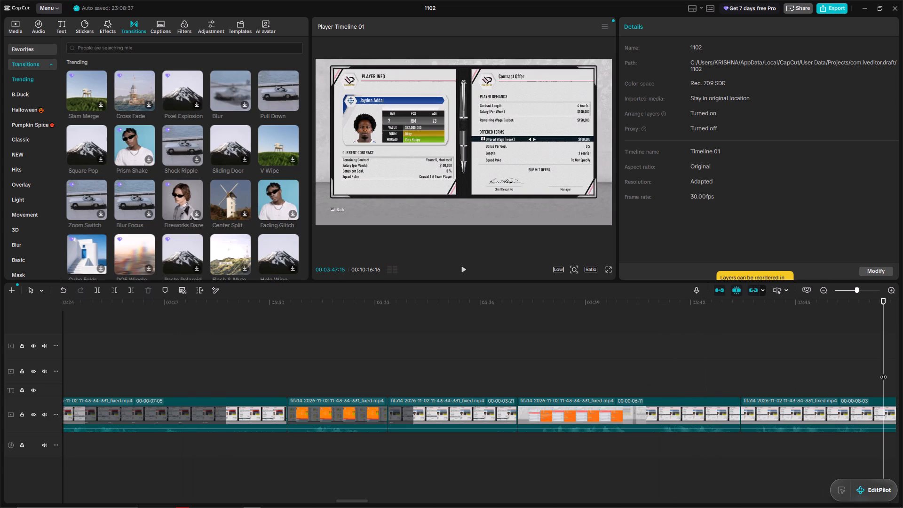
key("space")
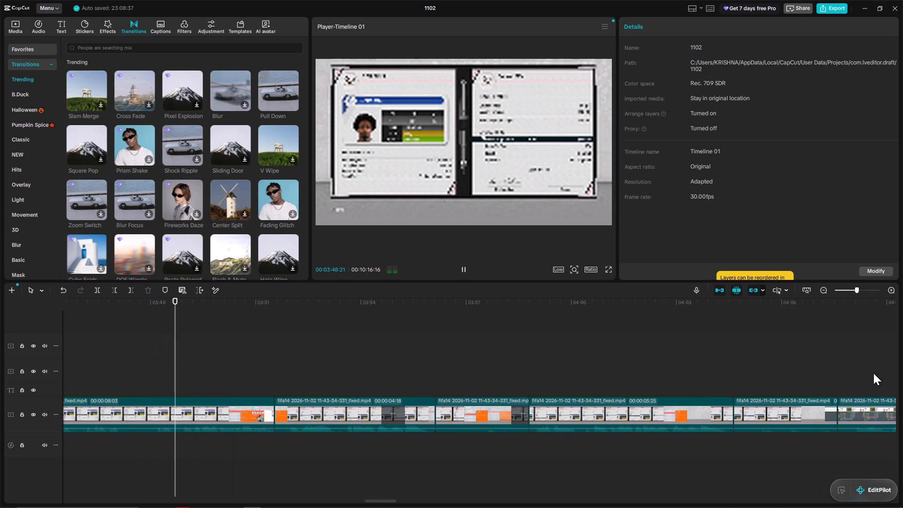
left_click(877, 376)
key("space")
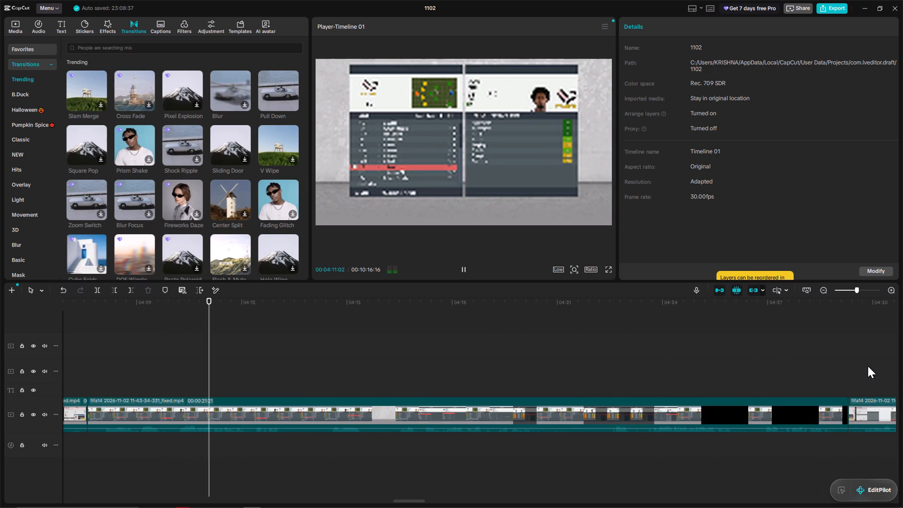
Go back to 00:03:43:03 and review the contract footage up to the transfer confirmation at 00:03:56:04.
left_click(100, 361)
left_click_drag(100, 361, 283, 369)
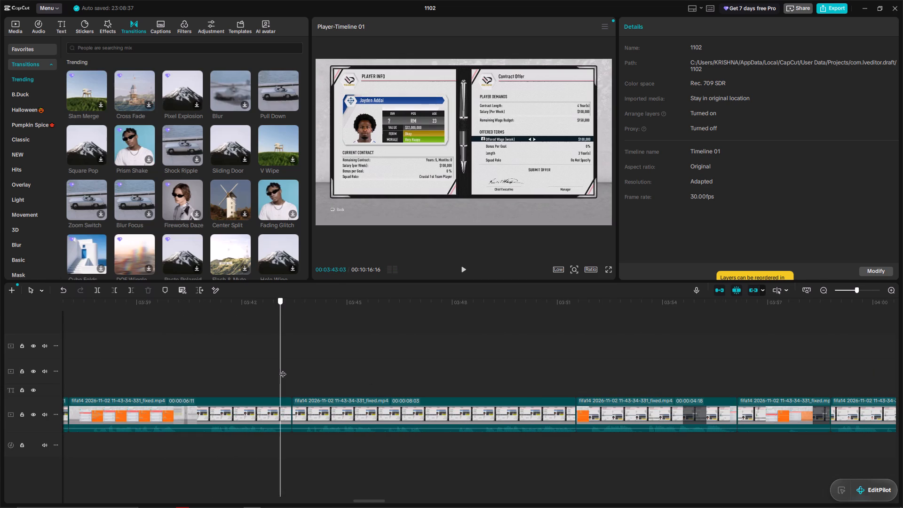
key("space")
left_click(589, 371)
key("space")
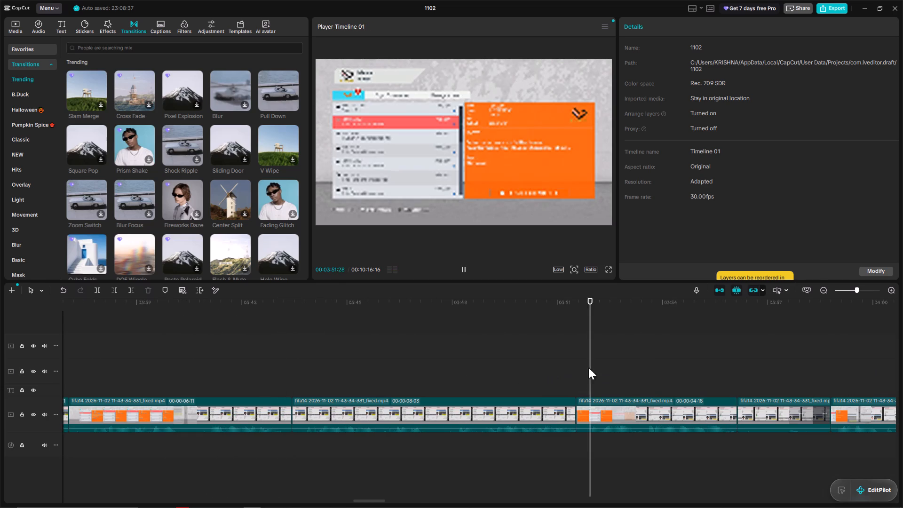
left_click(671, 369)
key("space")
left_click(578, 367)
key("space")
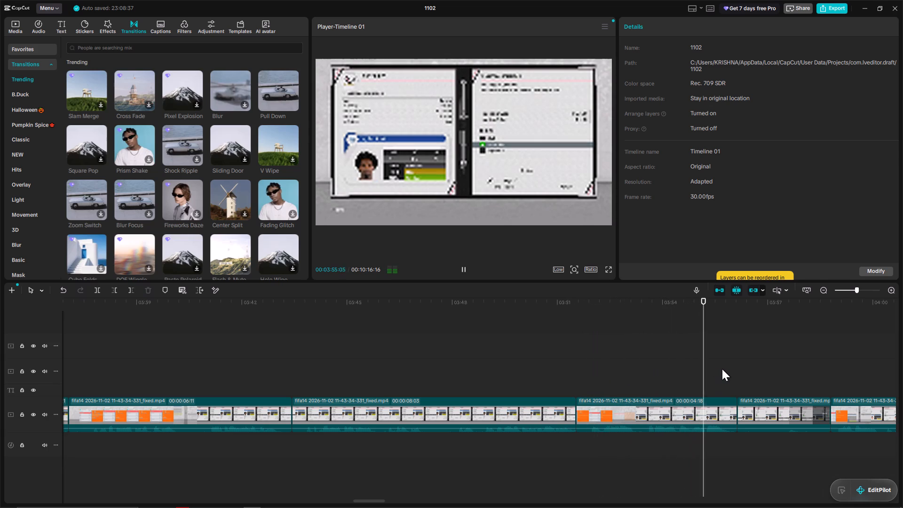
key("space")
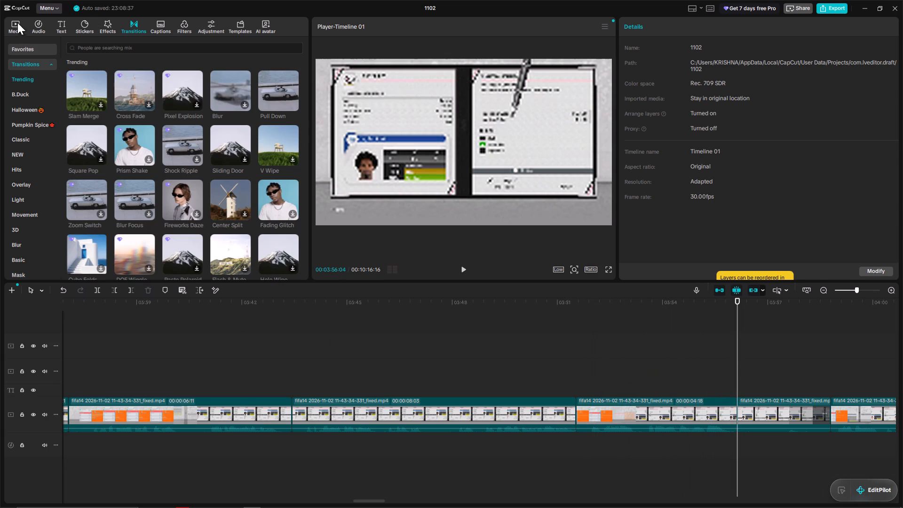
Import the sound file kids-saying-yay-sound-effect_3.mp3 from the Downloads folder.
left_click(15, 27)
left_click(87, 49)
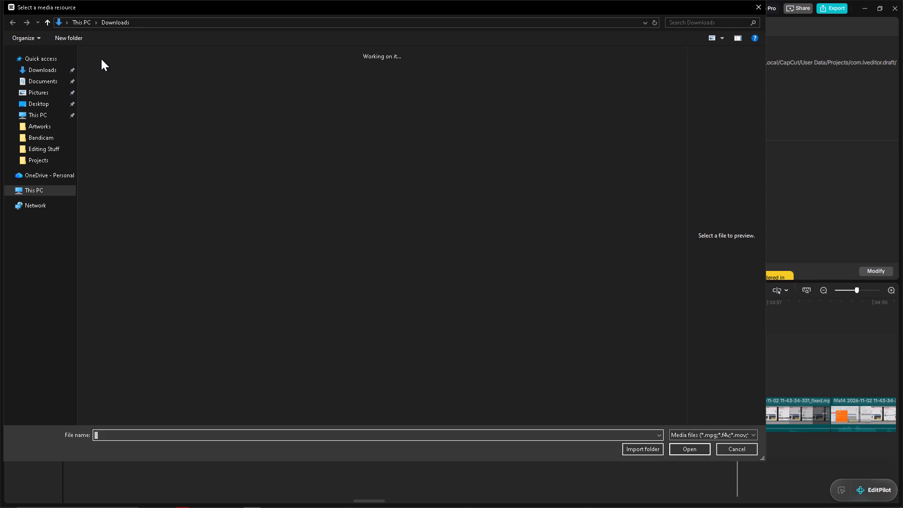
type("yay")
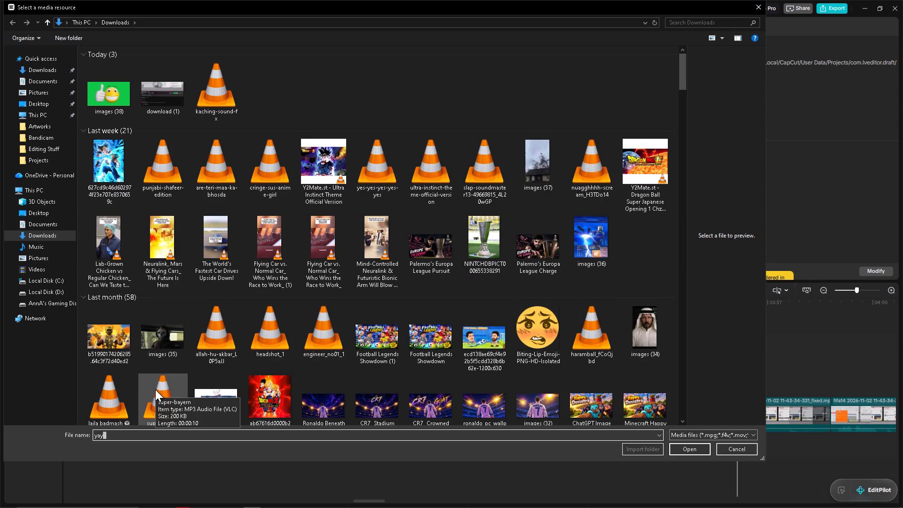
key("BackSpace")
key("BackSpace")
key("BackSpace")
key("BackSpace")
type("kids")
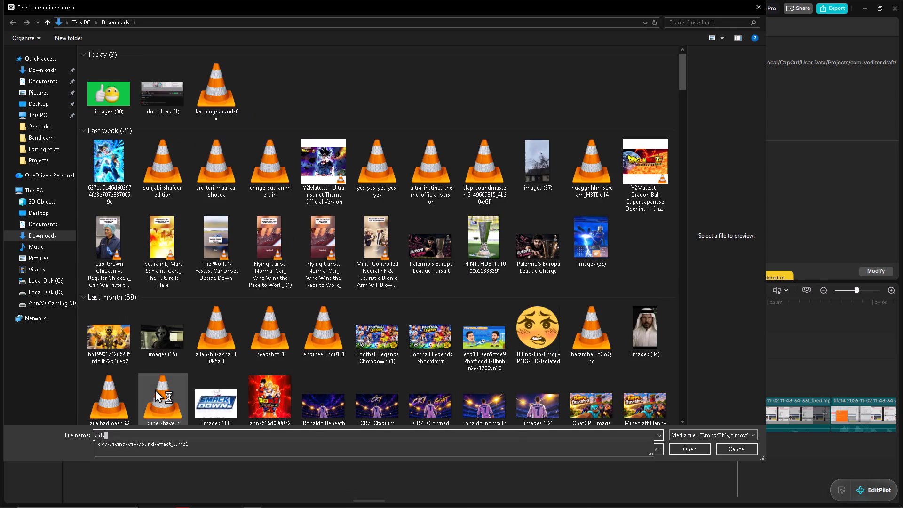
left_click(104, 446)
key("Return")
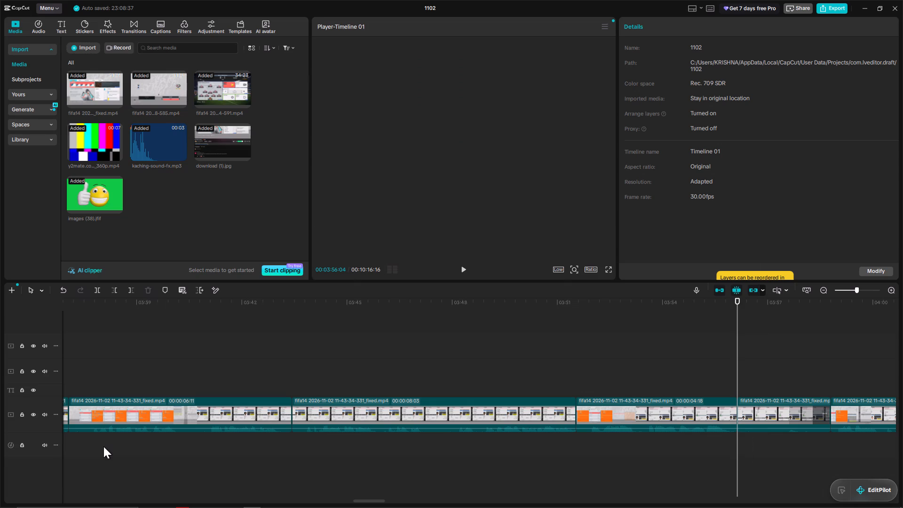
Place the yay sound at 00:03:56:04, trim its start slightly, and slide it to begin just before the transfer confirmation.
left_click(179, 206)
key("space")
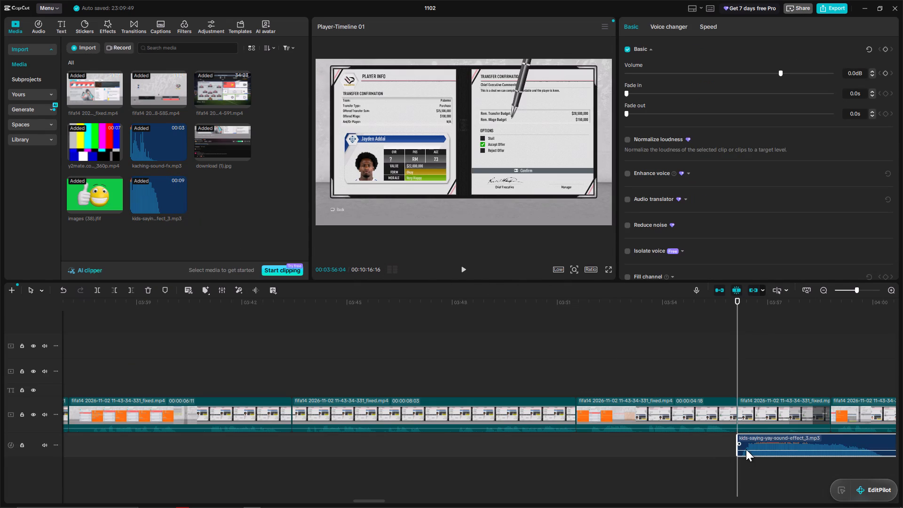
left_click_drag(738, 438, 743, 438)
left_click_drag(756, 440, 748, 440)
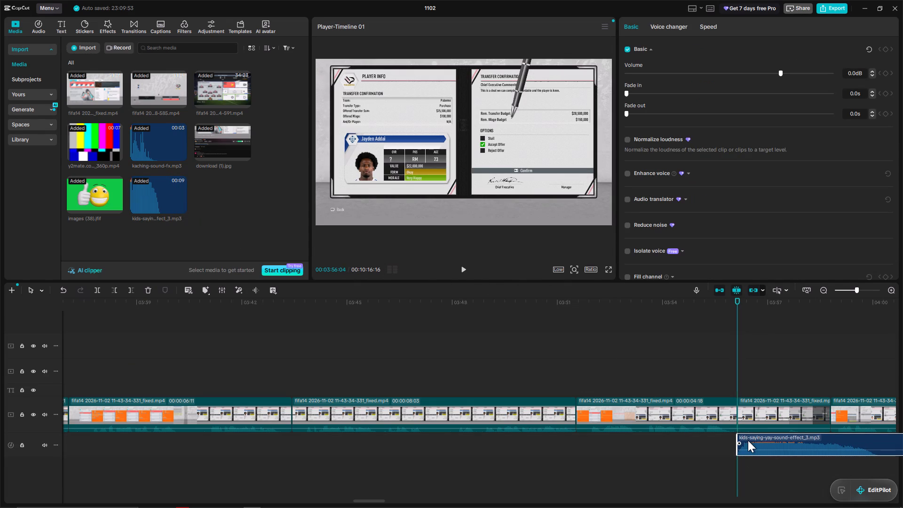
left_click_drag(748, 440, 739, 442)
left_click(713, 379)
key("space")
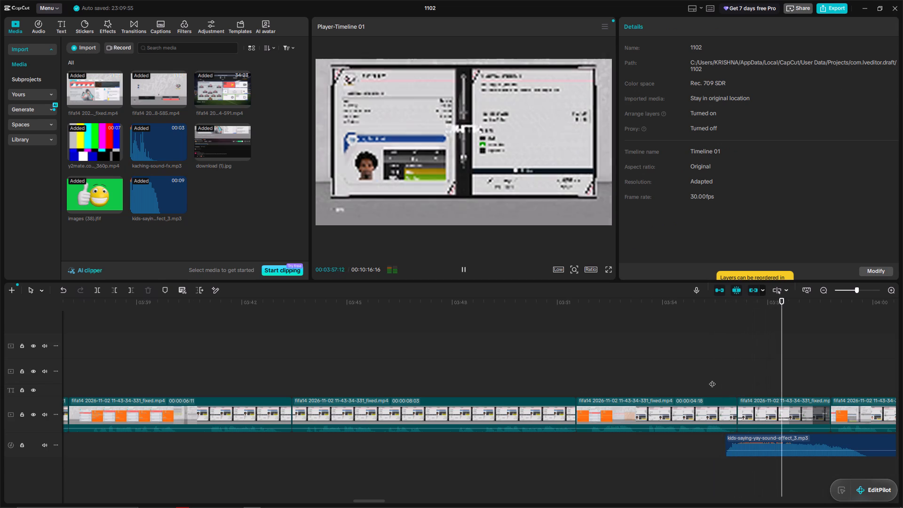
key("space")
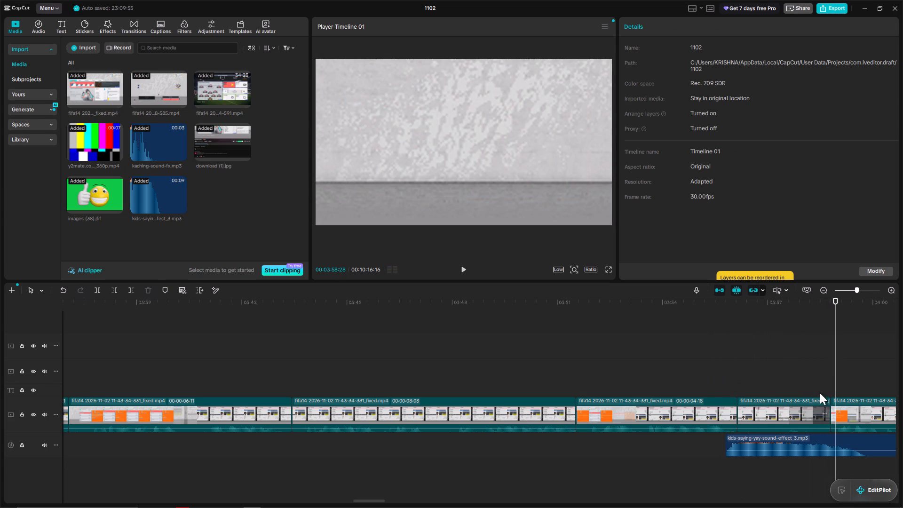
Trim off the part of the yay sound after 00:03:58:24, where the next recording clip begins.
left_click(831, 389)
left_click(784, 440)
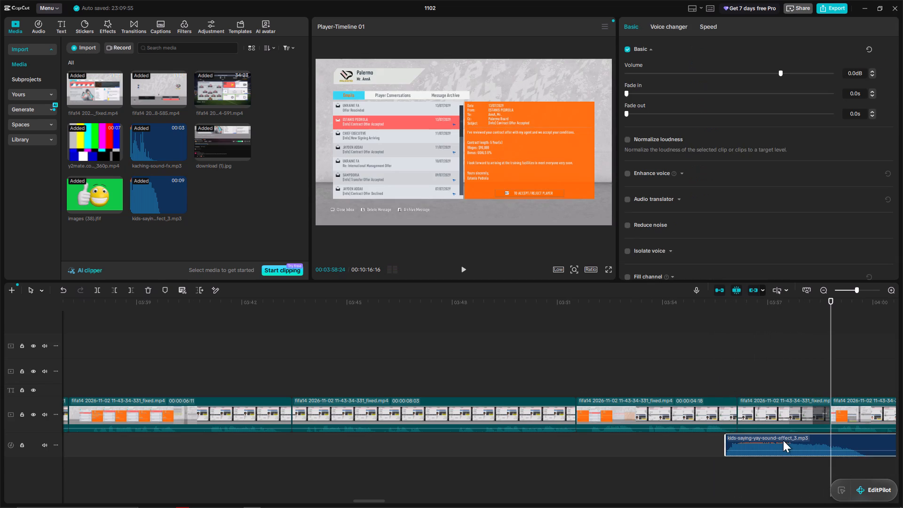
left_click(128, 291)
Copy the trimmed yay sound, paste it at the next transfer confirmation at 00:04:04:06, and play it back.
key("space")
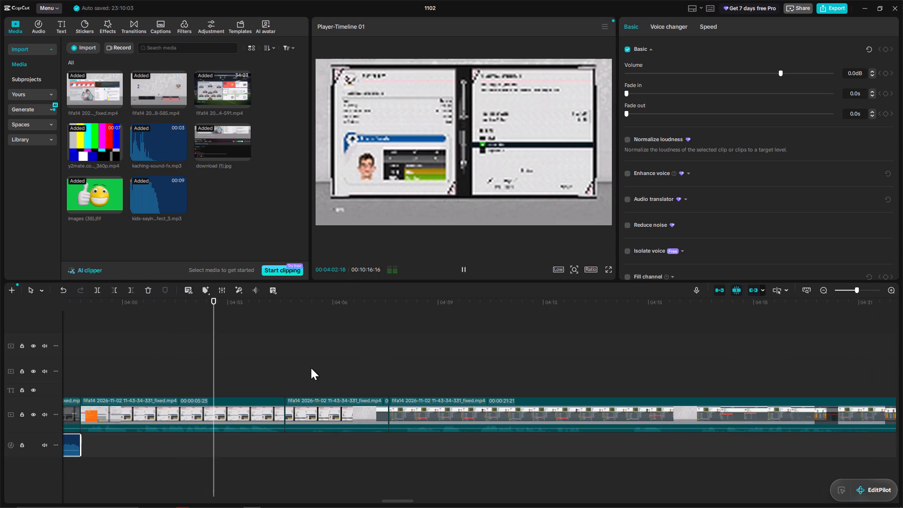
key("space")
key("ctrl+c")
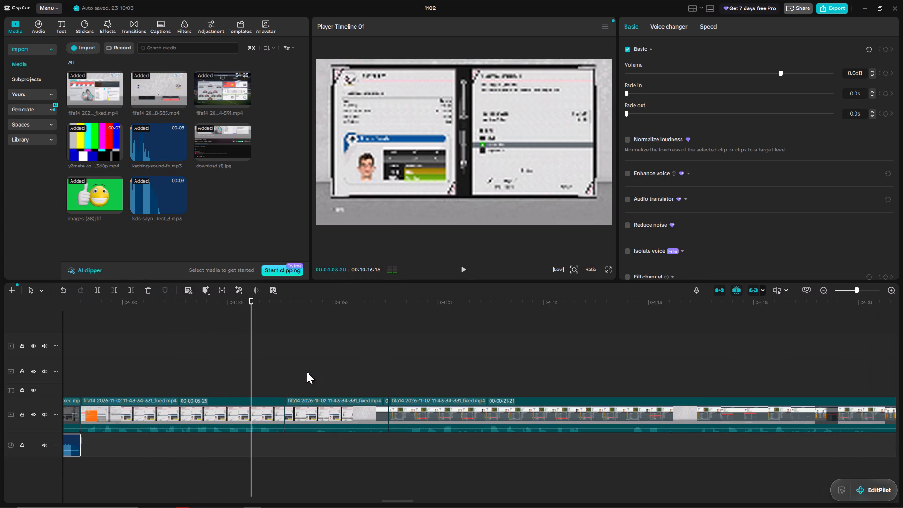
key("space")
key("space")
key("ctrl+v")
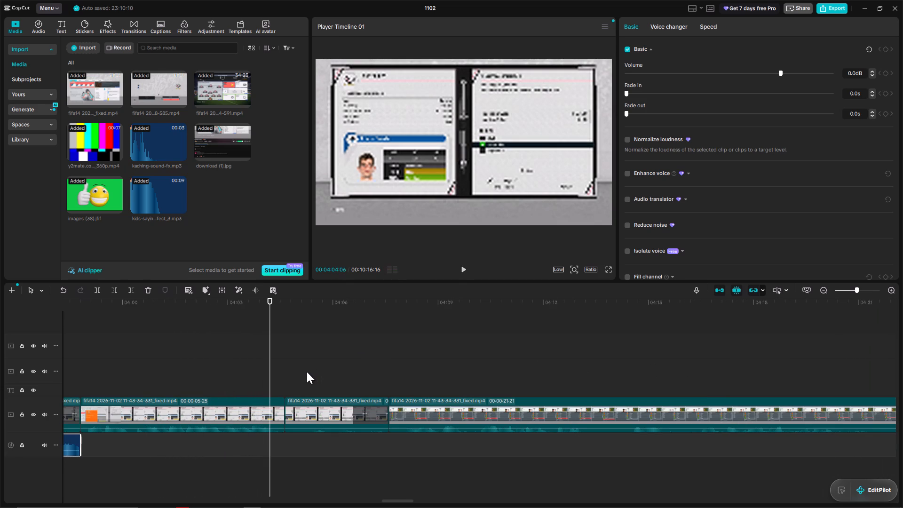
key("space")
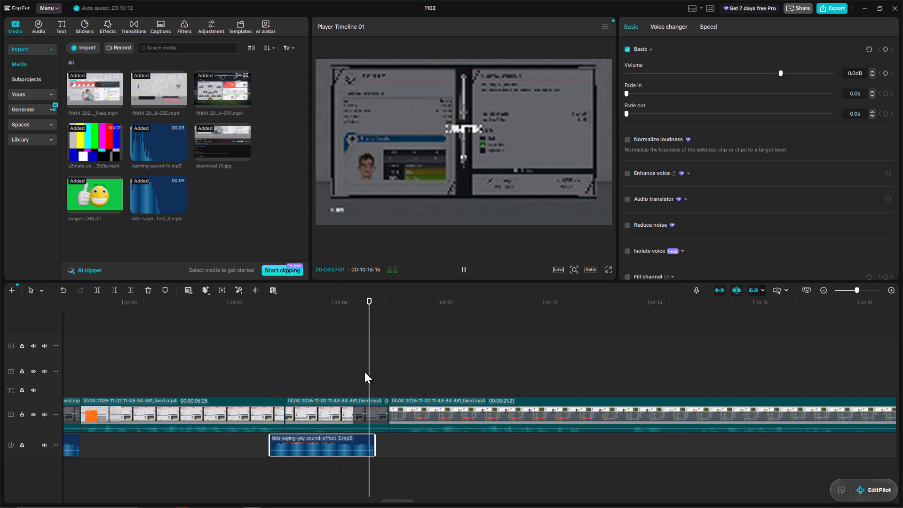
Split the career mode recording clip on the squad screen at 00:04:13:13, playing back the area before it to find the cut point.
key("space")
key("space")
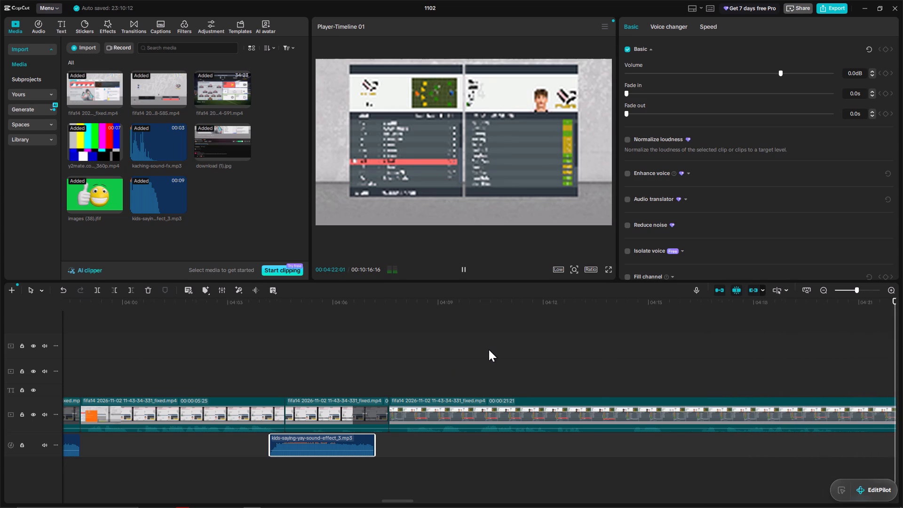
left_click(72, 375)
left_click_drag(72, 375, 104, 378)
key("space")
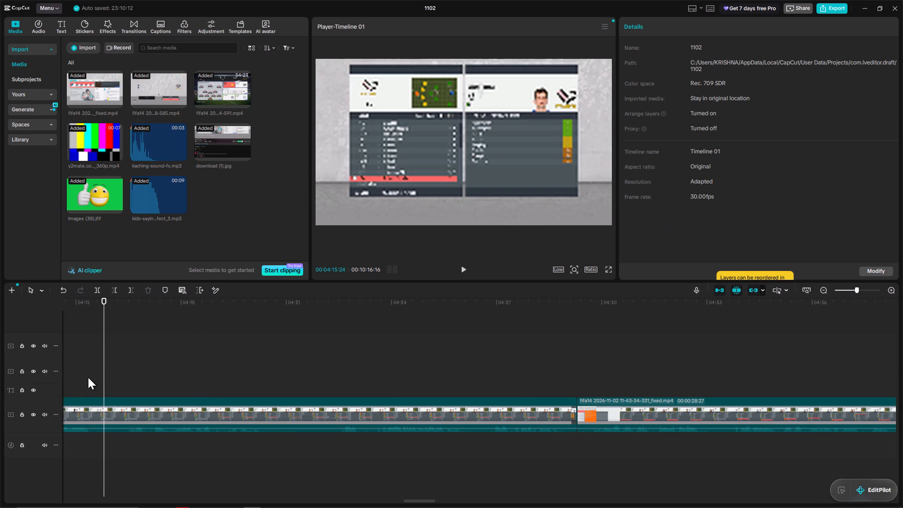
left_click(78, 377)
key("space")
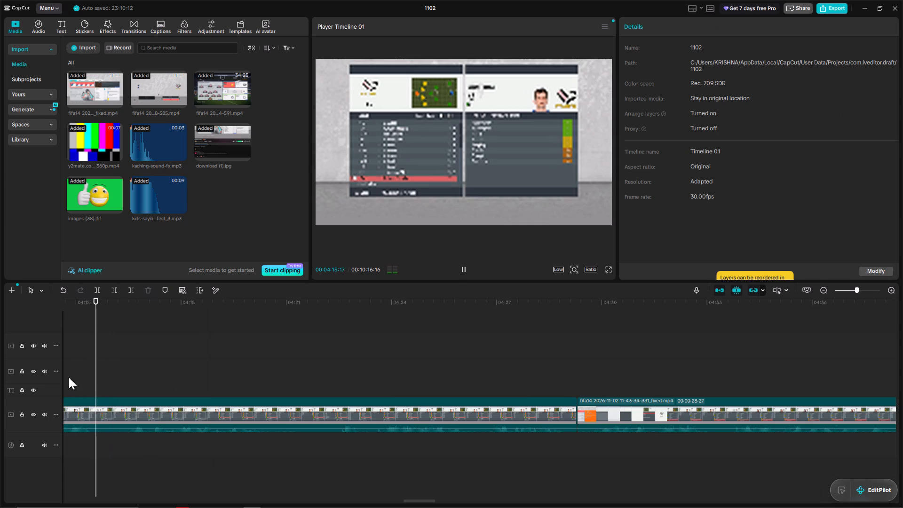
left_click(69, 377)
left_click_drag(69, 377, 88, 381)
key("space")
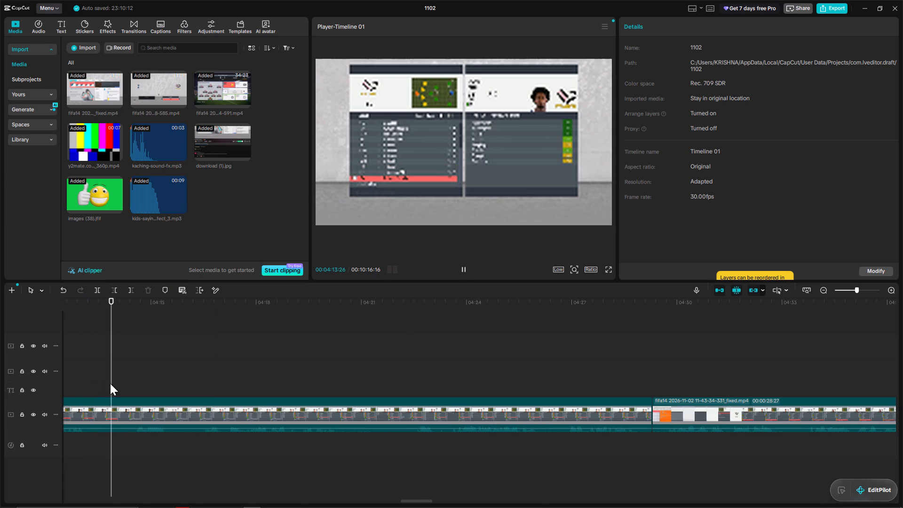
left_click(73, 382)
left_click_drag(73, 382, 112, 386)
key("space")
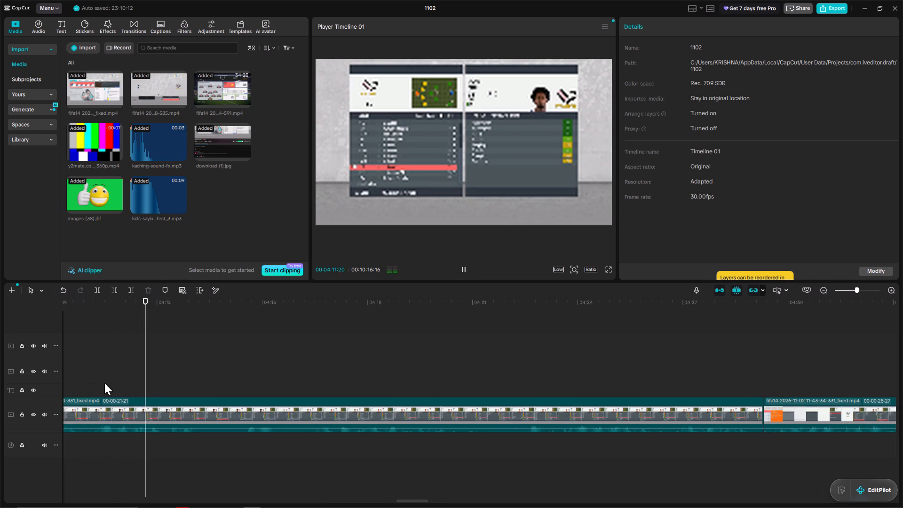
key("space")
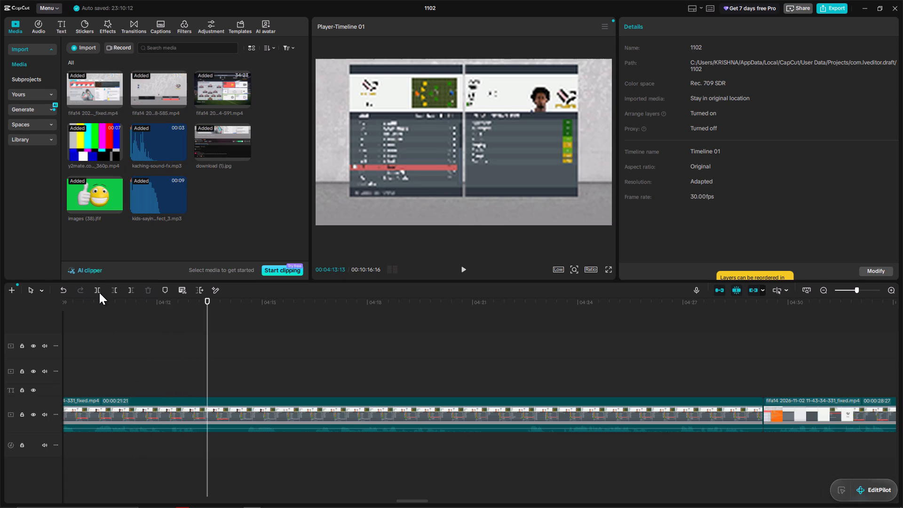
left_click(98, 290)
Remove the start of the new clip, from the 00:04:13:13 split up to about 00:04:23, and play back the cut.
left_click(512, 391)
key("space")
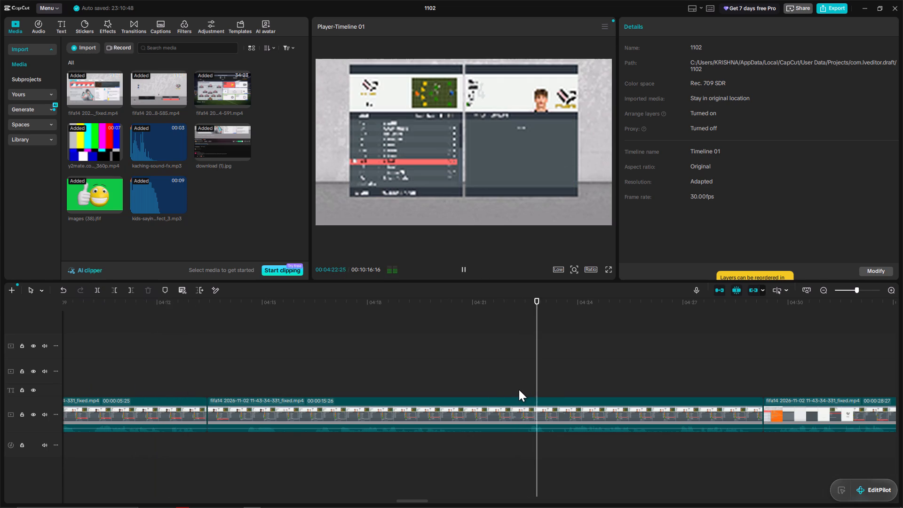
left_click(498, 387)
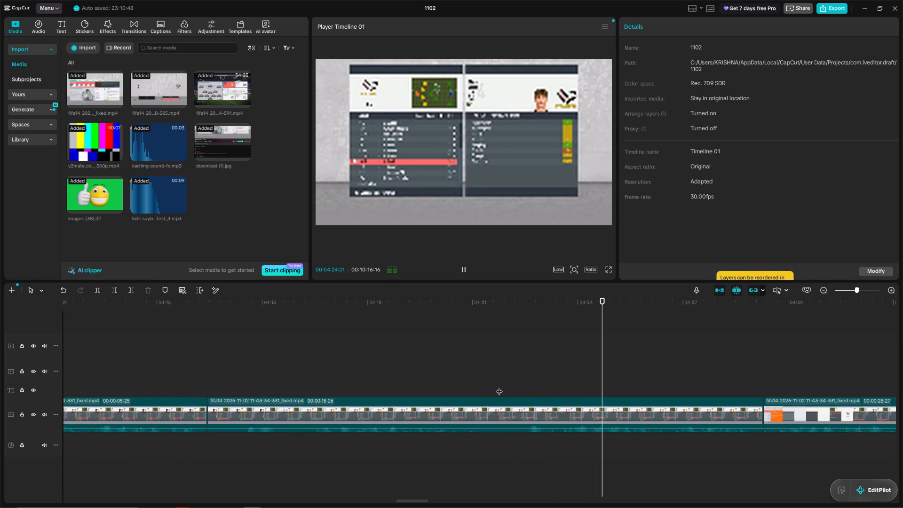
key("space")
key("space")
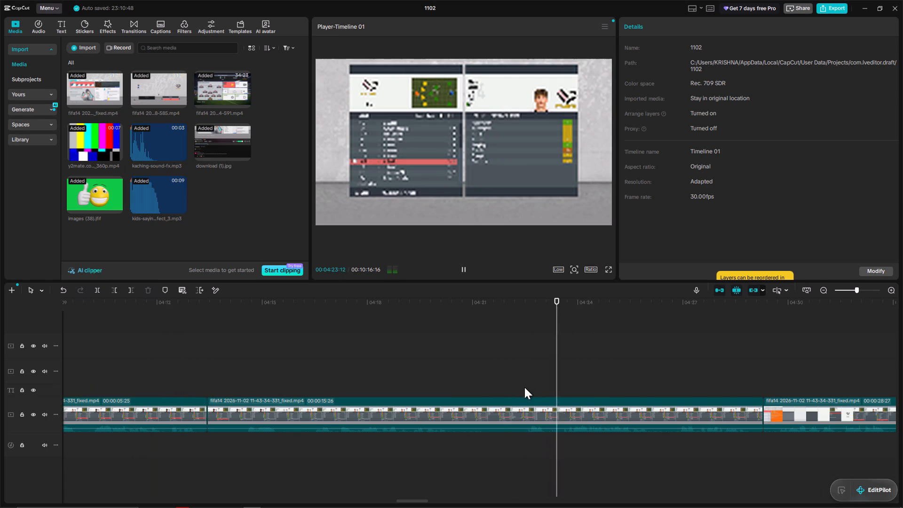
left_click(115, 292)
key("space")
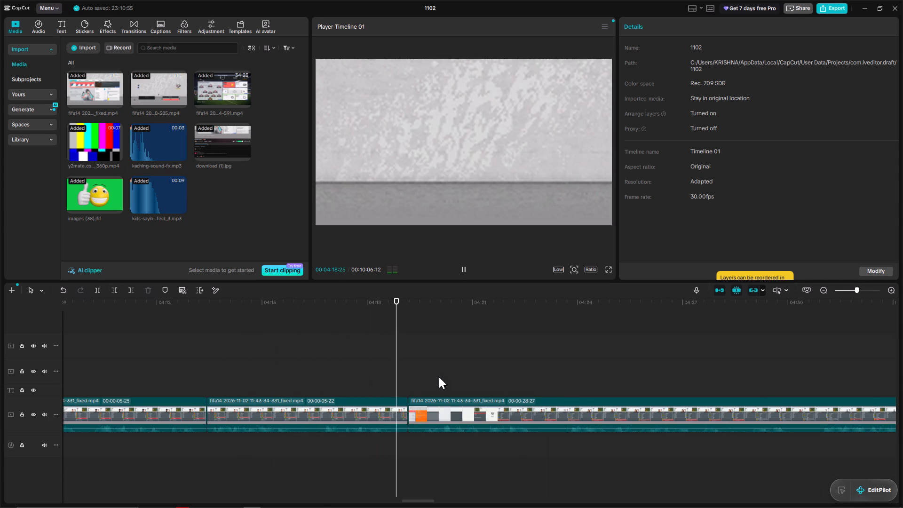
key("space")
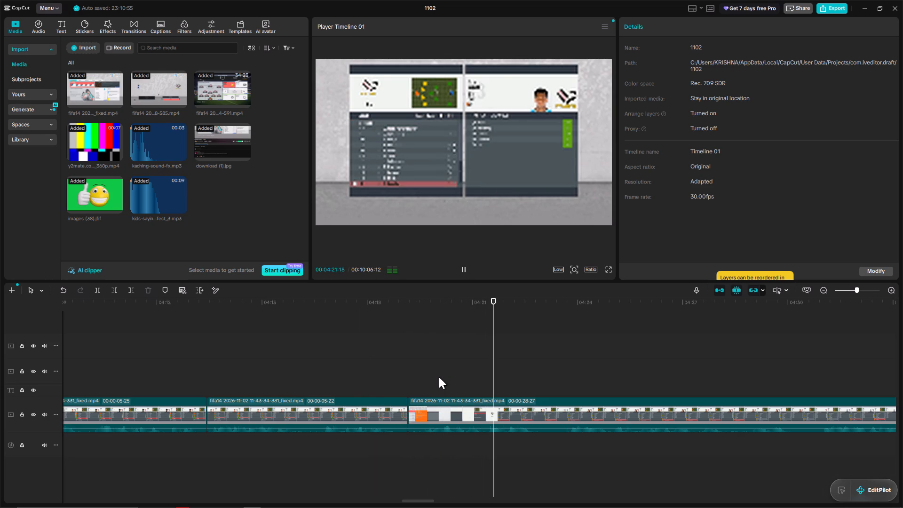
Add the Slick Twist transition at the cut at 00:04:19:05, where the New Signing Arriving inbox screen begins.
left_click(406, 385)
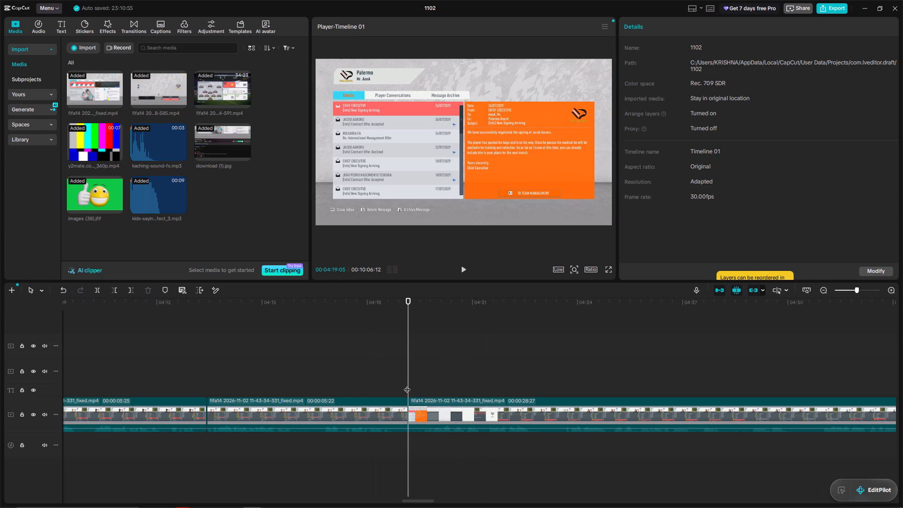
left_click(125, 27)
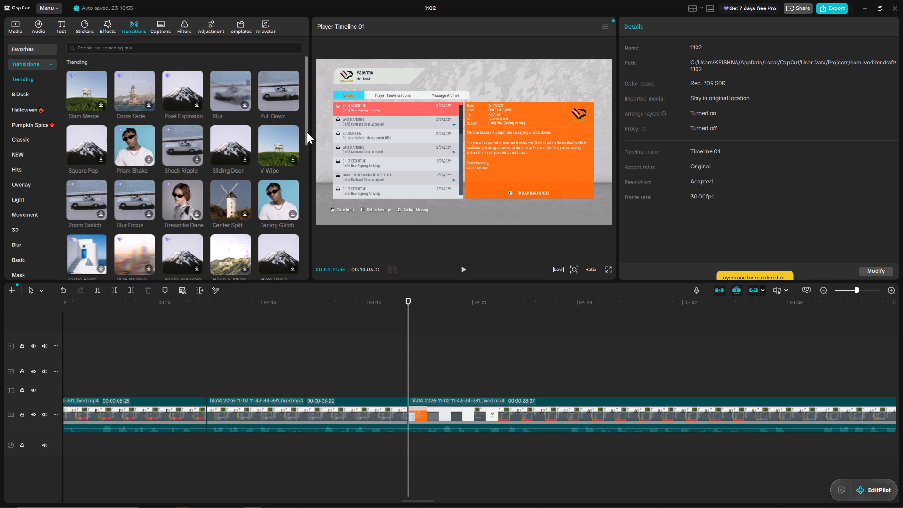
left_click_drag(307, 132, 306, 165)
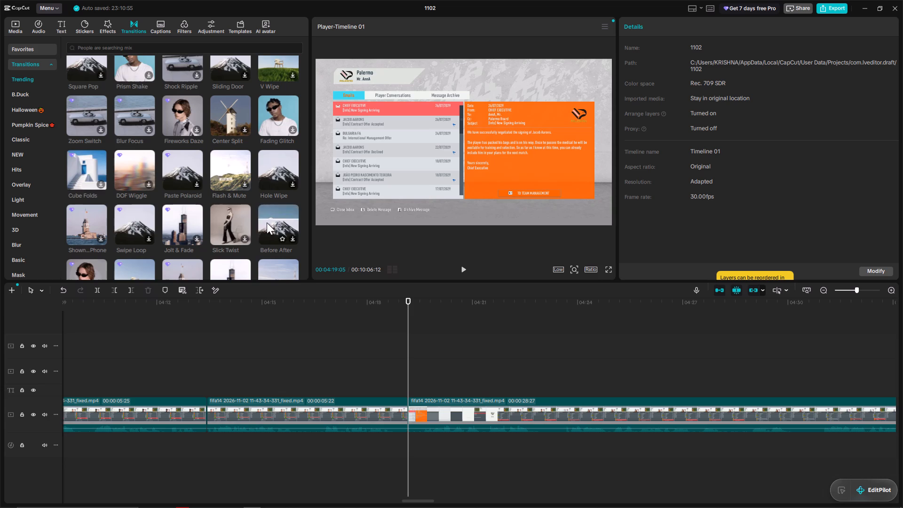
left_click(245, 239)
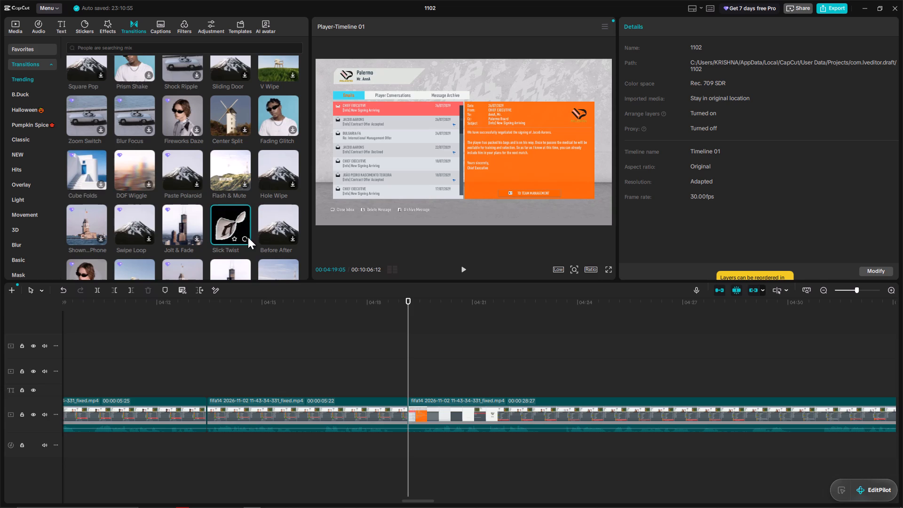
left_click(244, 238)
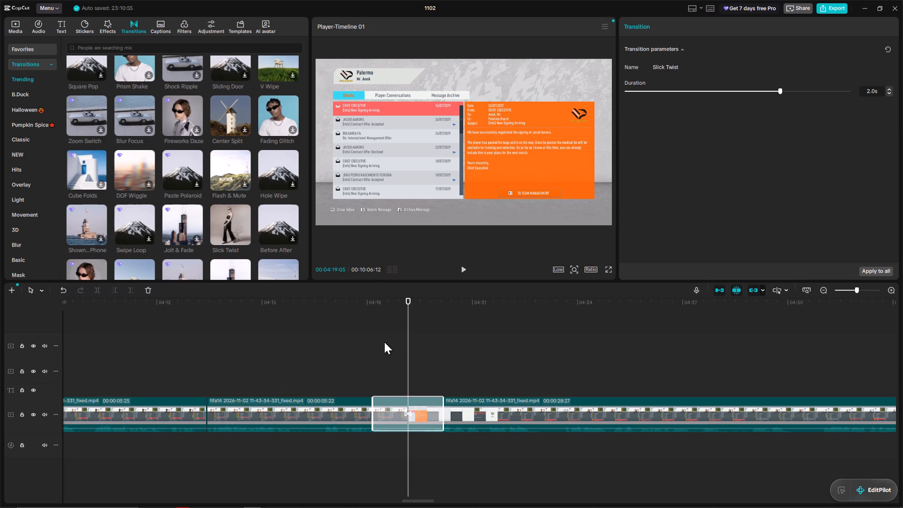
Shorten the Slick Twist transition to less than one second and play it back.
left_click_drag(372, 403, 396, 406)
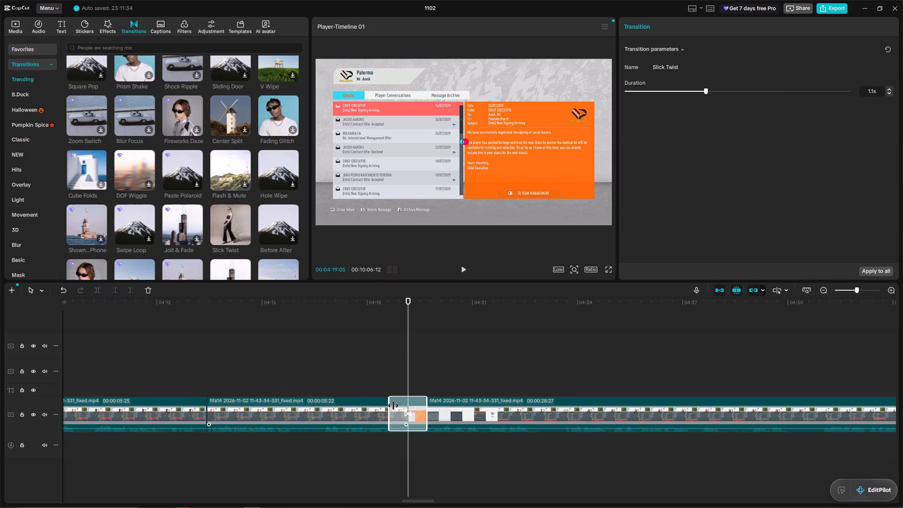
left_click(344, 378)
key("space")
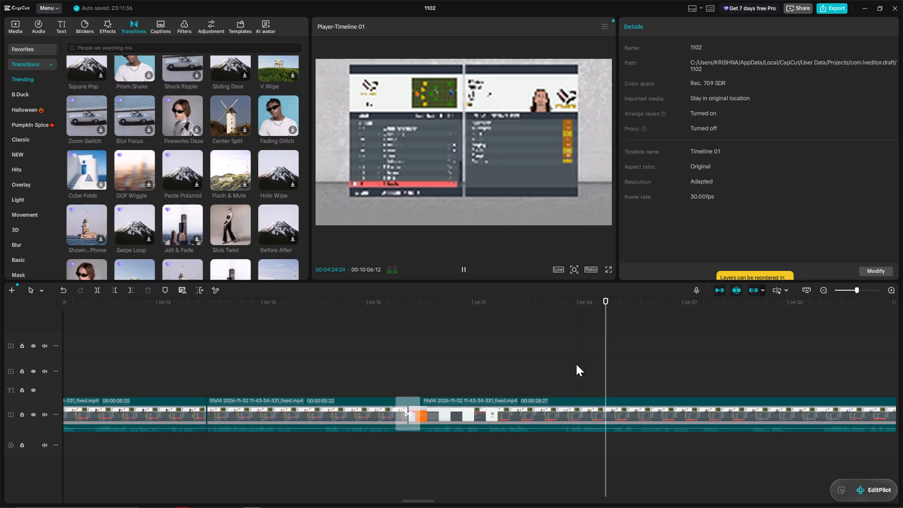
Add the Blanch light transition at the cut at 00:04:48:02, between the squad screen and the match footage, and play it back.
left_click(885, 376)
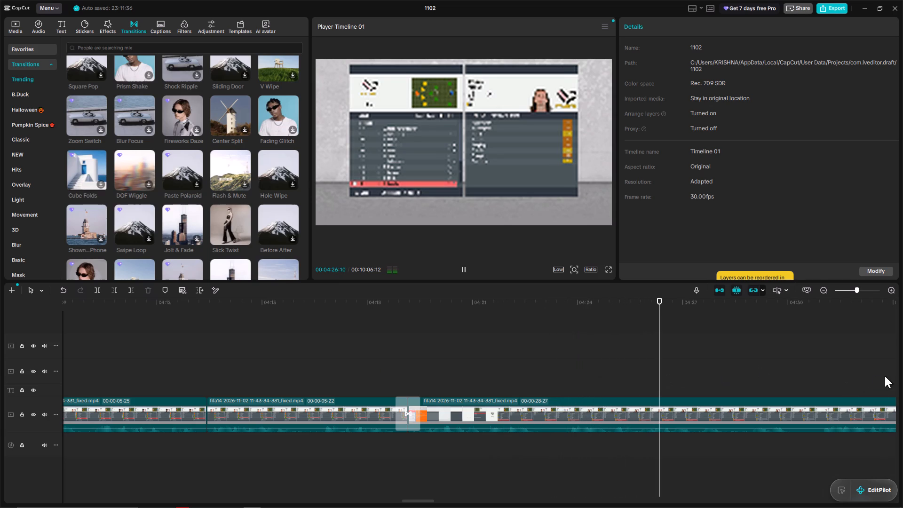
key("space")
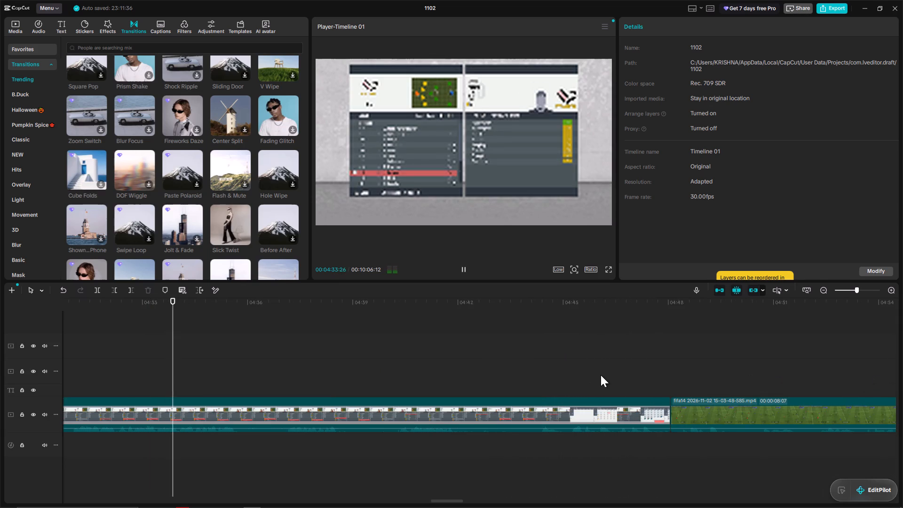
left_click(647, 375)
key("space")
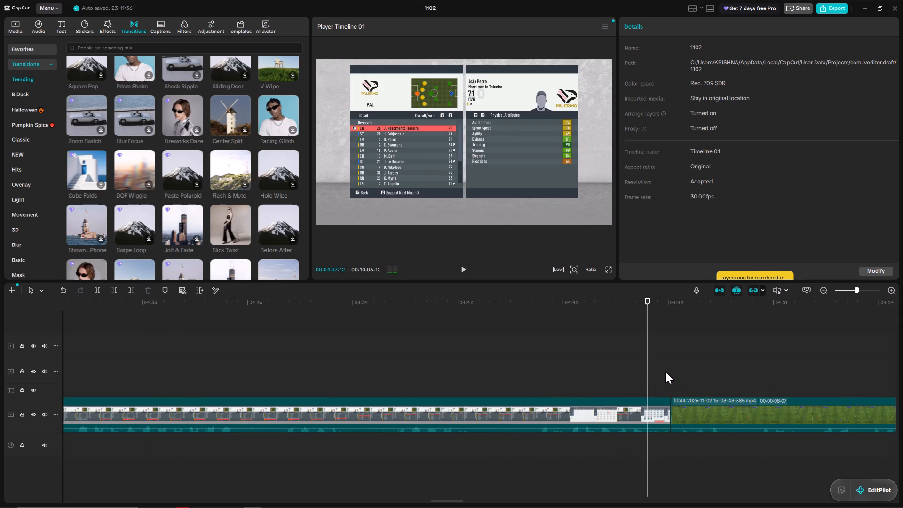
key("space")
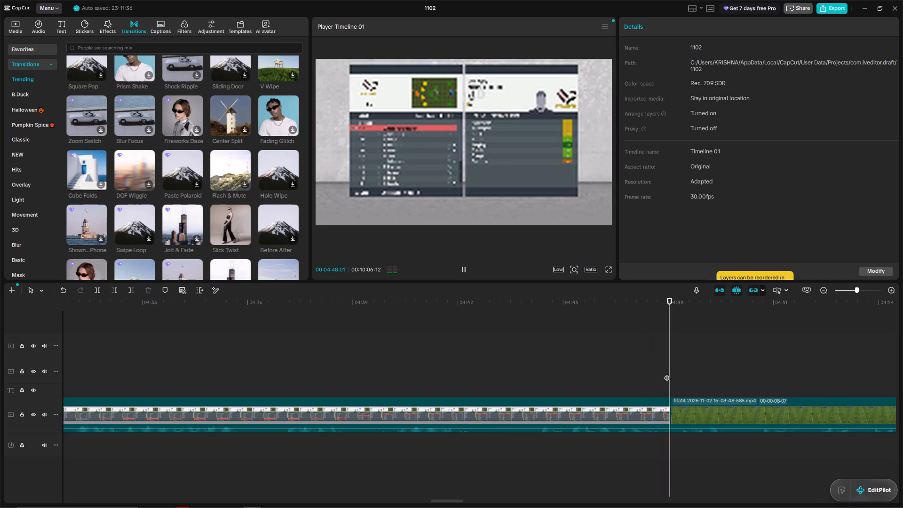
key("space")
left_click(674, 371)
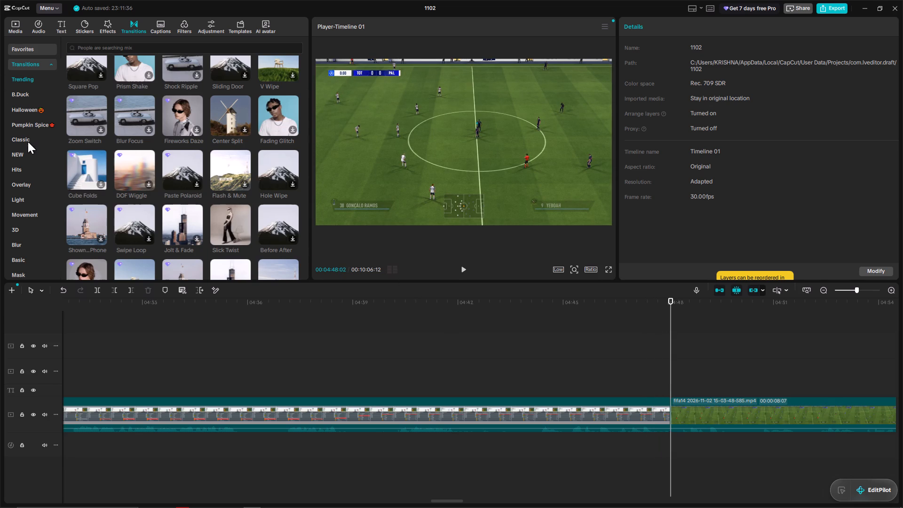
left_click(23, 204)
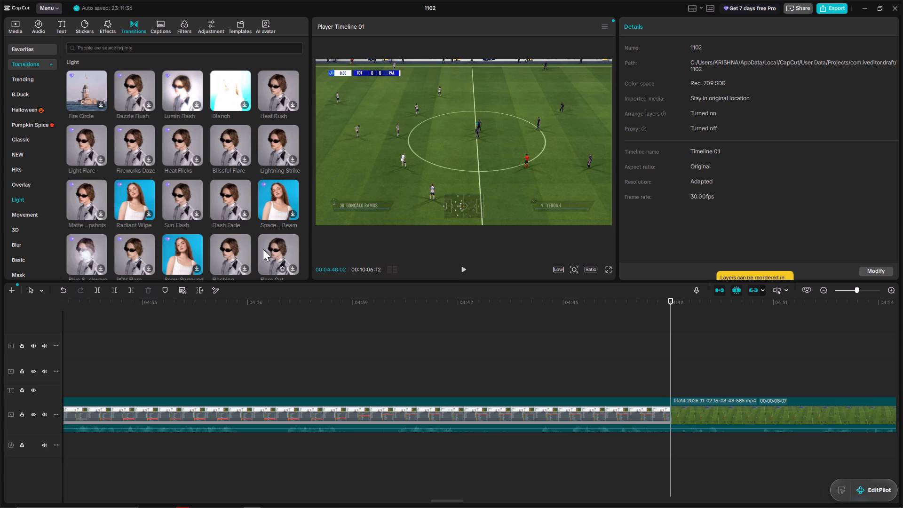
left_click(242, 104)
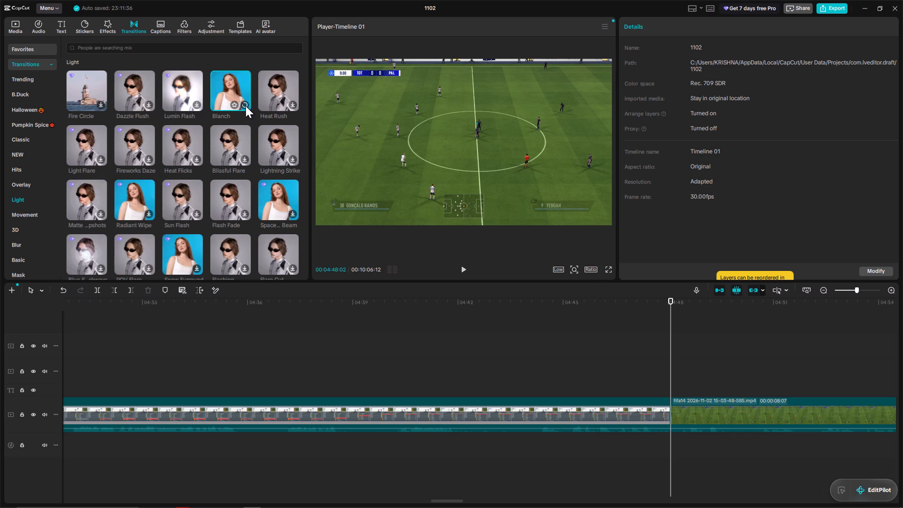
left_click(244, 105)
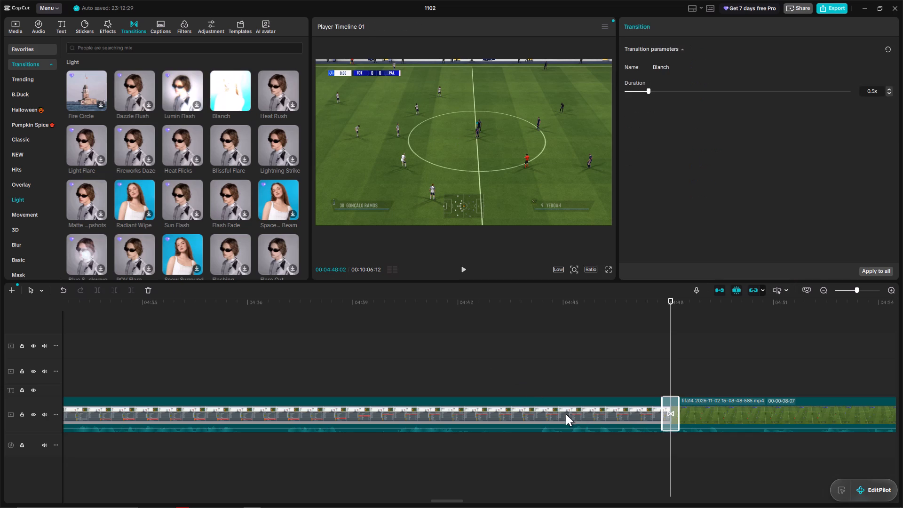
left_click(641, 367)
key("space")
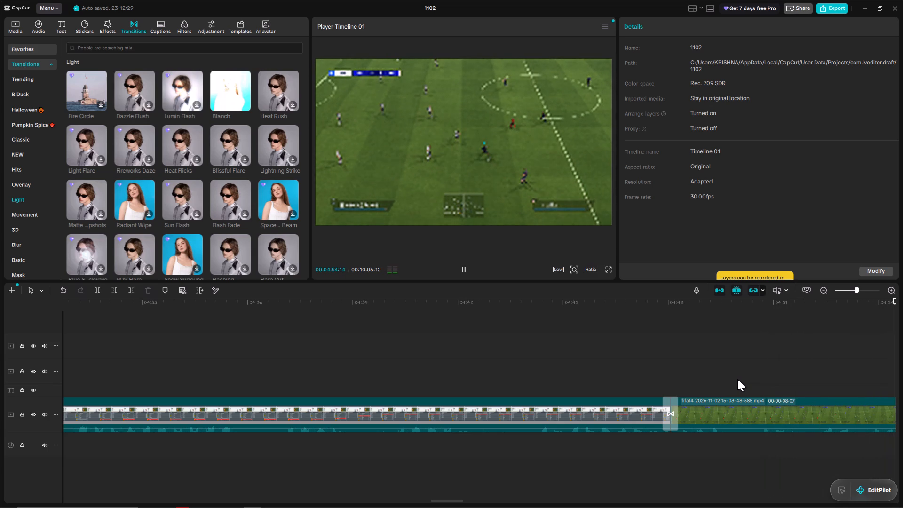
Play back the match footage from about 00:04:54 to the full-time screen near 00:06:17 to check the cuts.
key("space")
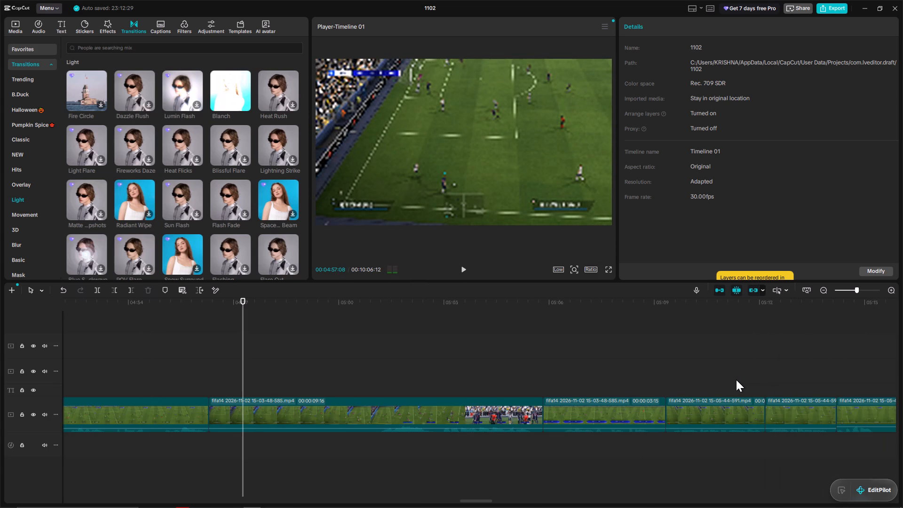
key("space")
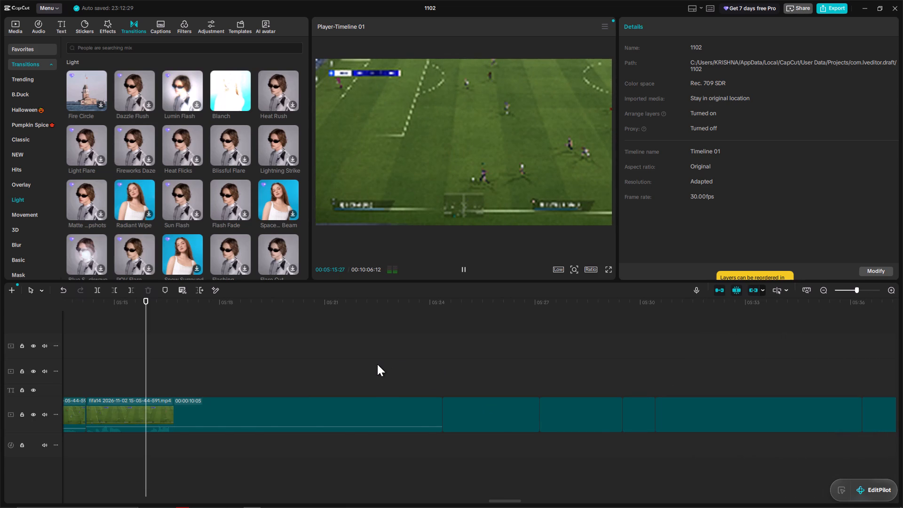
key("space")
key("space")
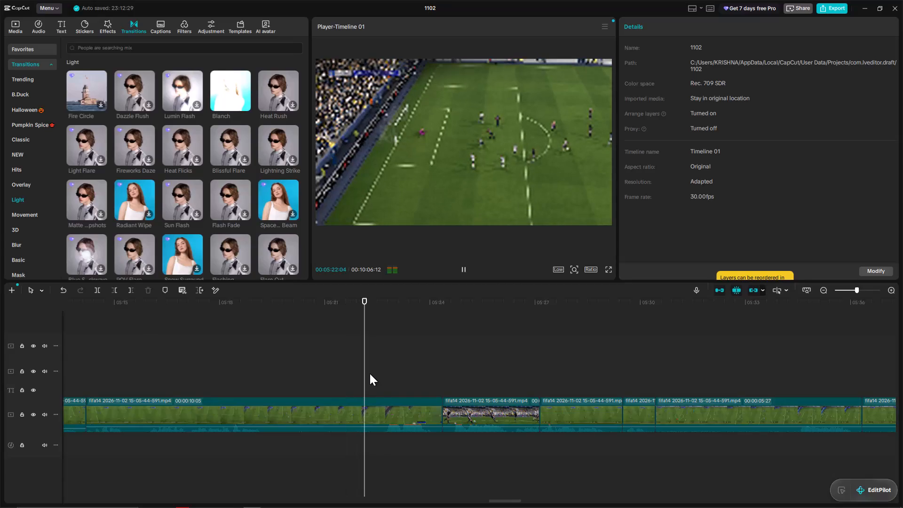
key("space")
key("space")
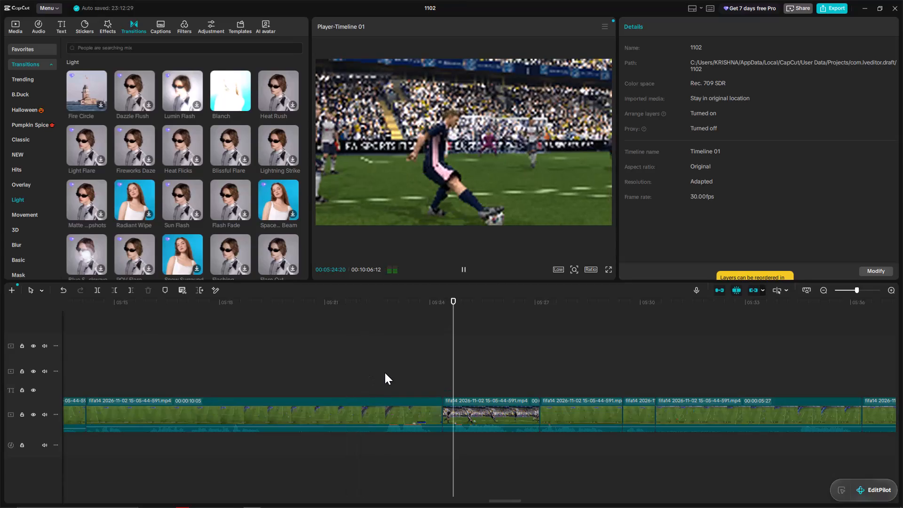
key("space")
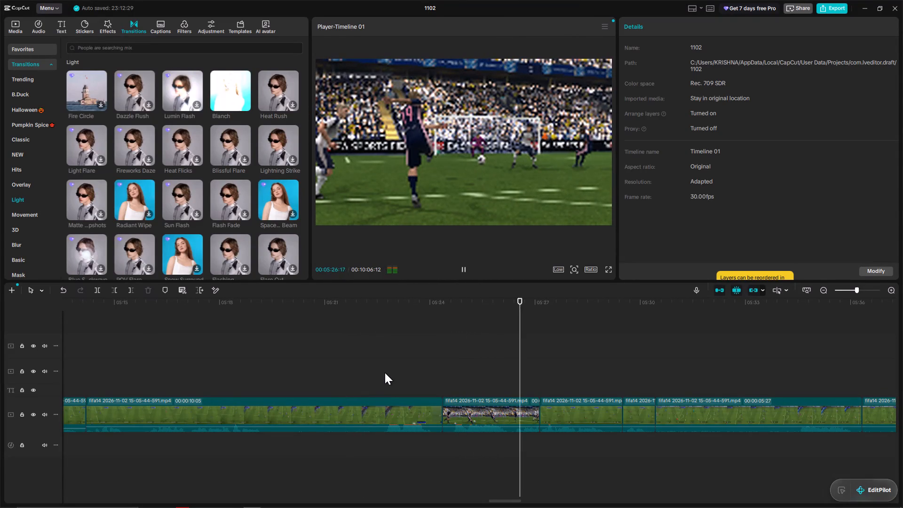
key("space")
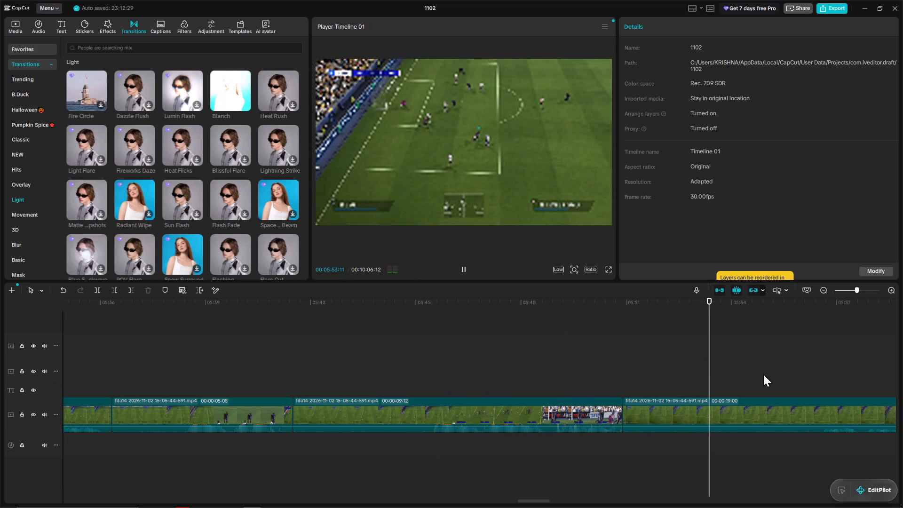
left_click(809, 376)
key("space")
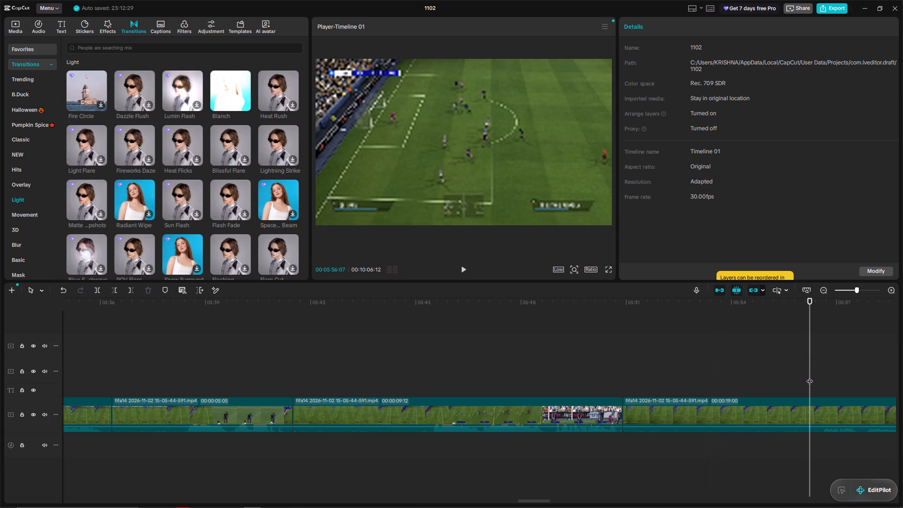
key("space")
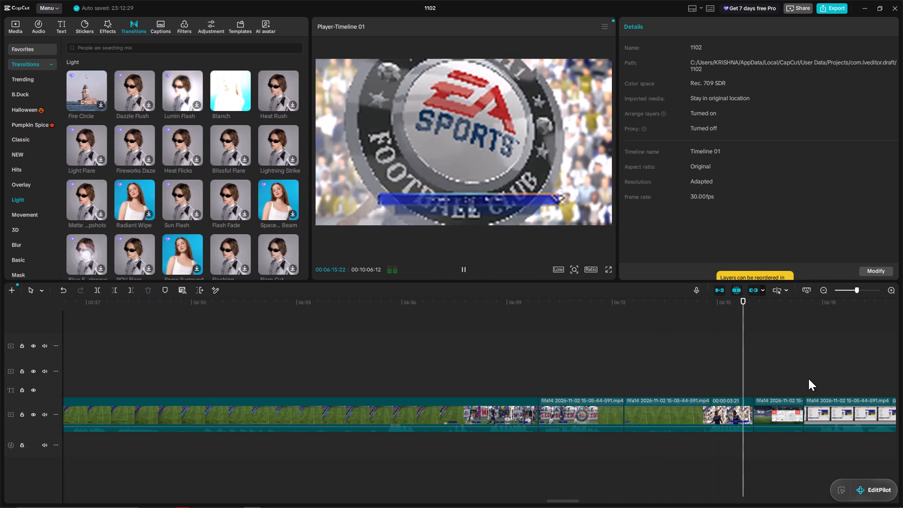
key("space")
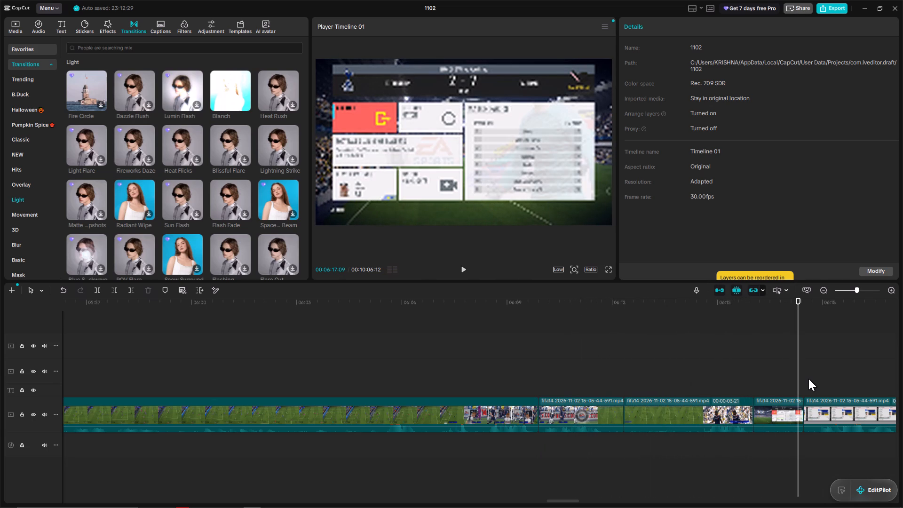
Import the 'fahhh…' MP3 sound effect from Downloads and add it at 00:06:16:01, where the 2-7 full-time screen begins.
left_click(753, 384)
left_click(10, 27)
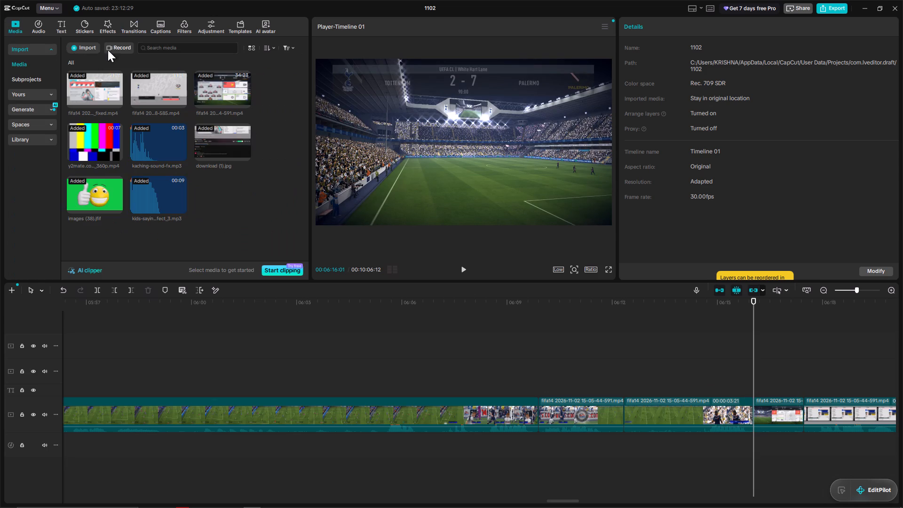
left_click(89, 46)
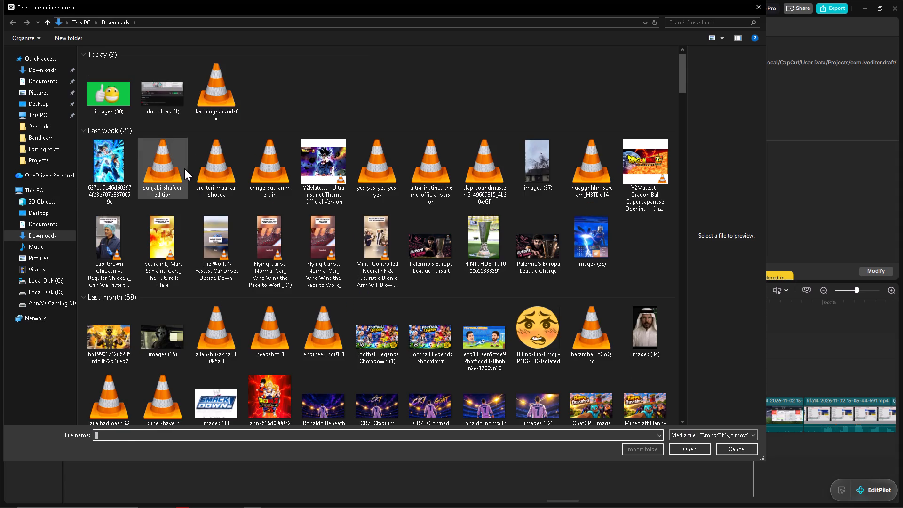
left_click(184, 168)
key("f")
left_click(283, 438)
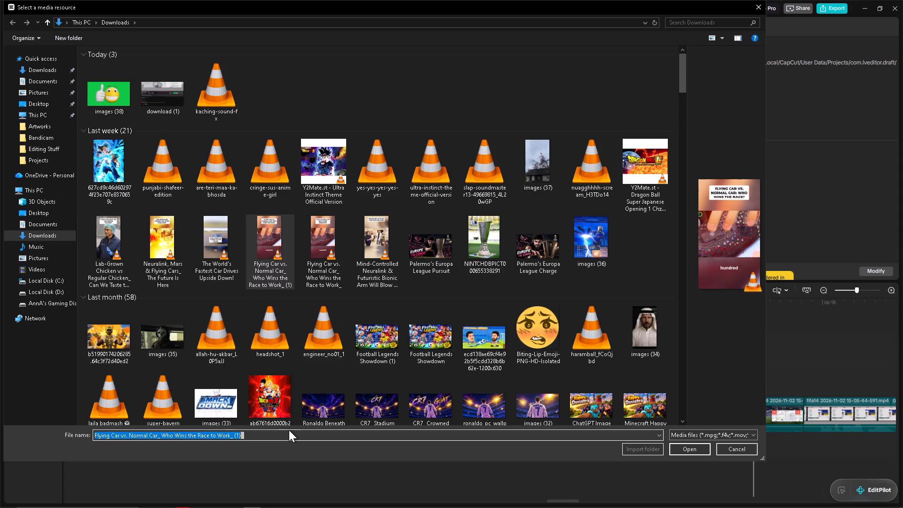
key("ctrl+a")
type("fa")
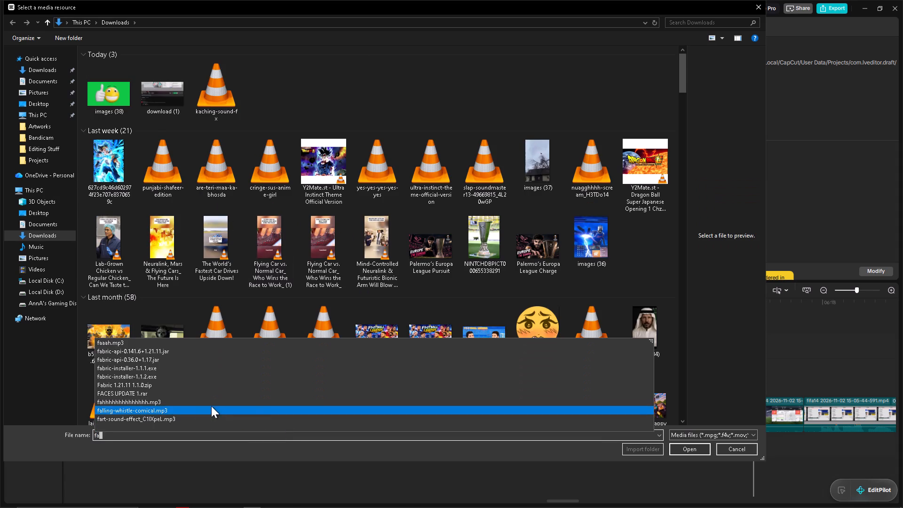
left_click(149, 405)
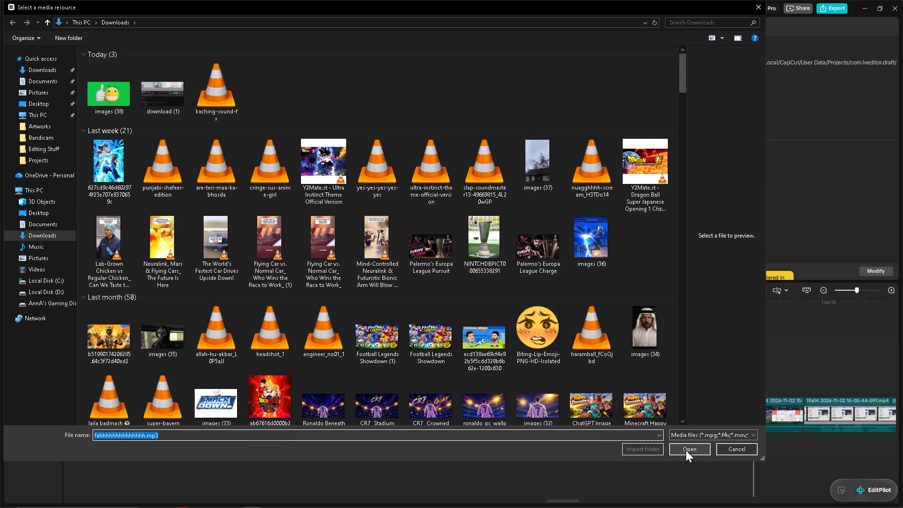
left_click(686, 450)
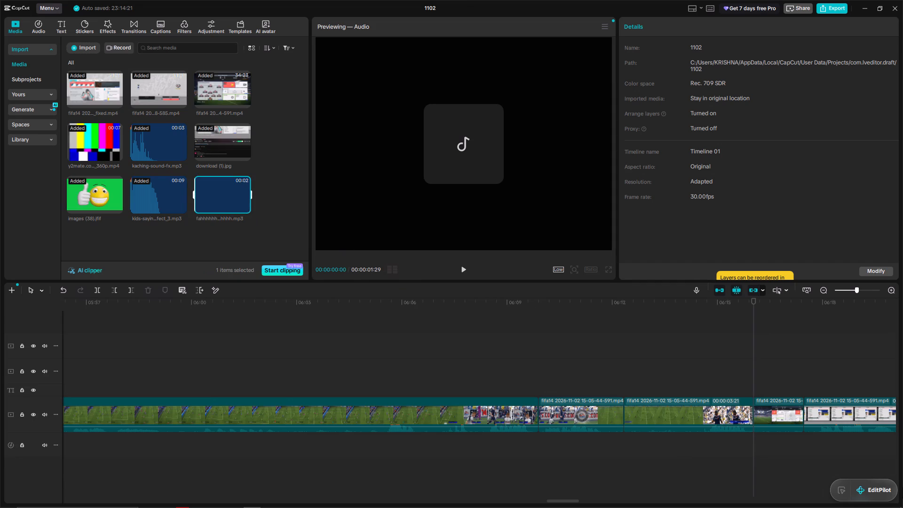
left_click(246, 210)
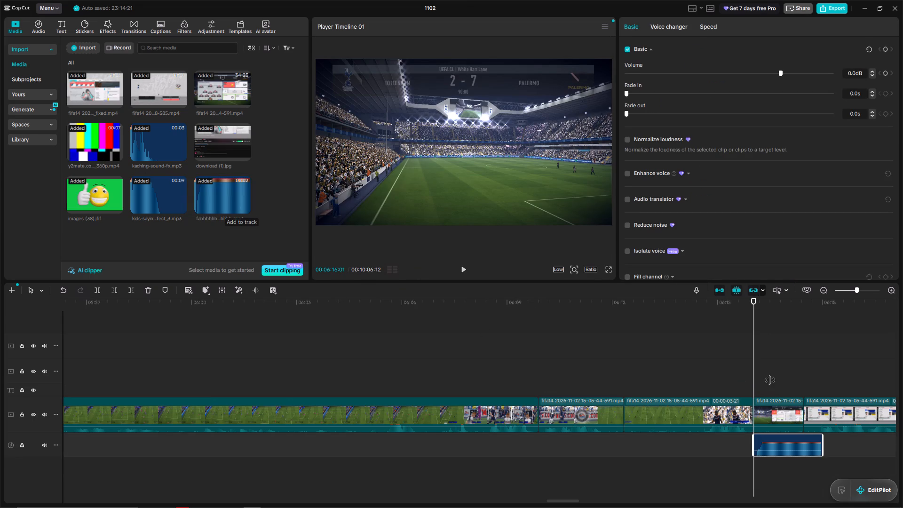
Trim about 4 frames off the sound effect's start, move it back to the cut at 00:06:16:01 and play it back.
left_click_drag(752, 437, 753, 437)
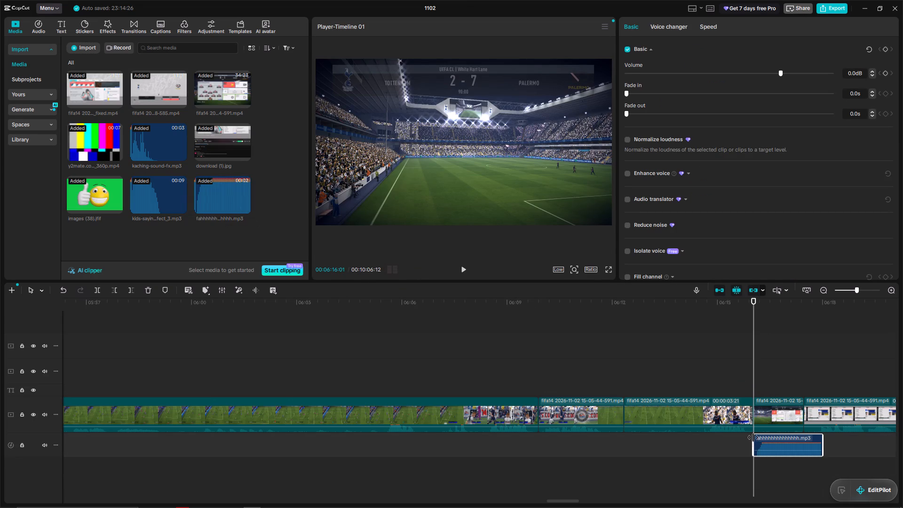
left_click_drag(753, 437, 759, 437)
left_click_drag(768, 438, 762, 439)
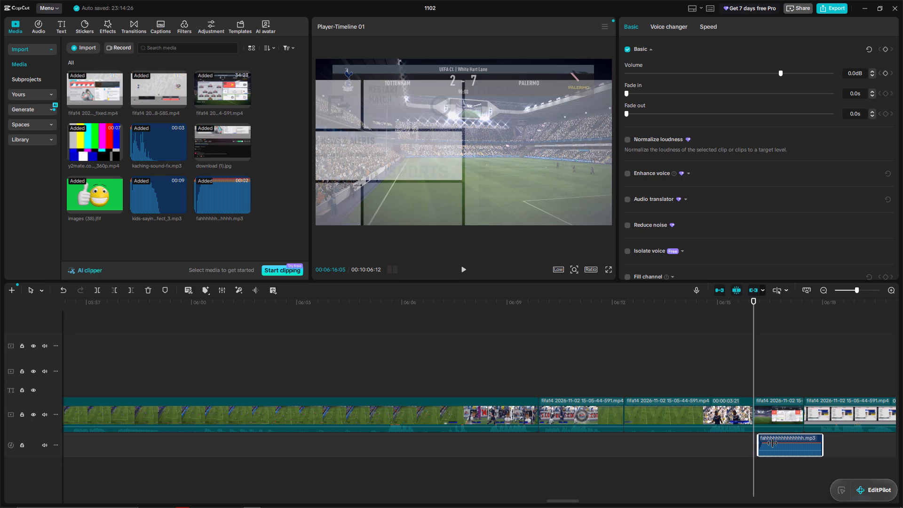
left_click_drag(778, 439, 776, 440)
left_click_drag(776, 440, 774, 440)
left_click(737, 388)
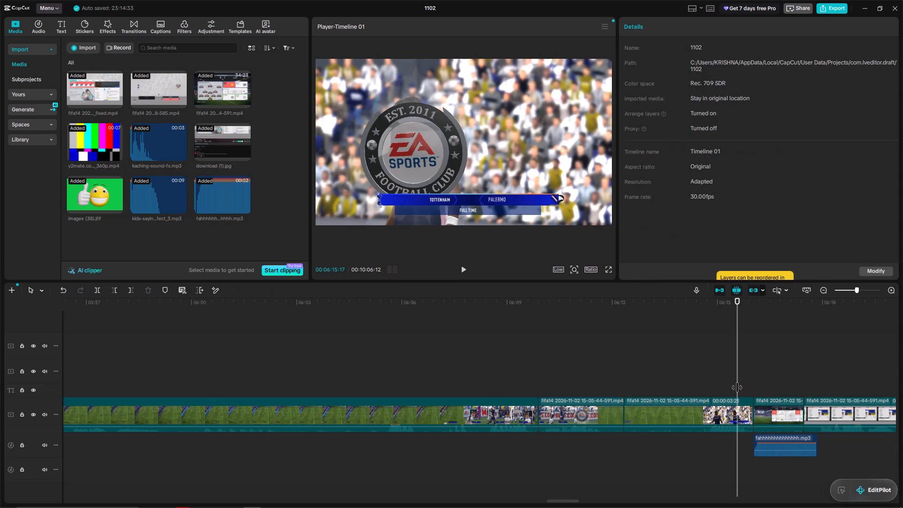
type("----")
key("space")
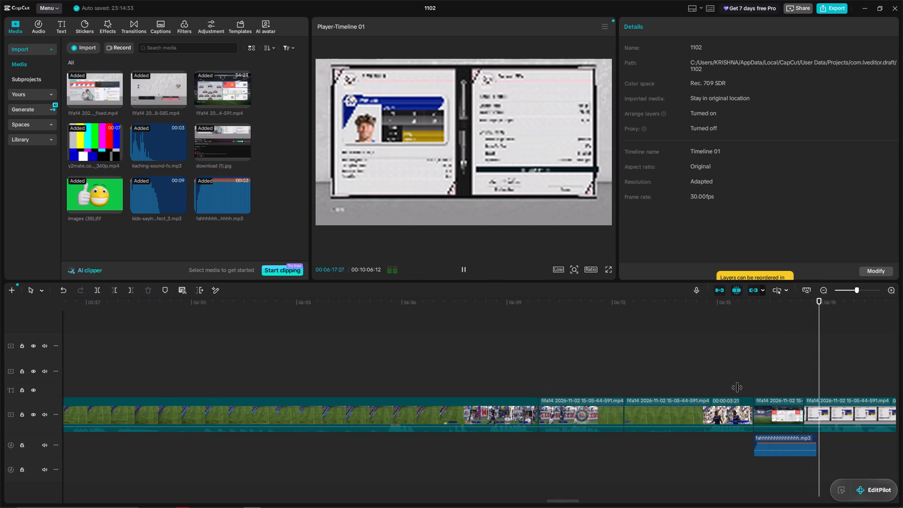
Shorten the sound effect's end to match the end of the full-time clip at 00:06:17:14 and play it back.
left_click(811, 442)
left_click_drag(817, 438, 818, 438)
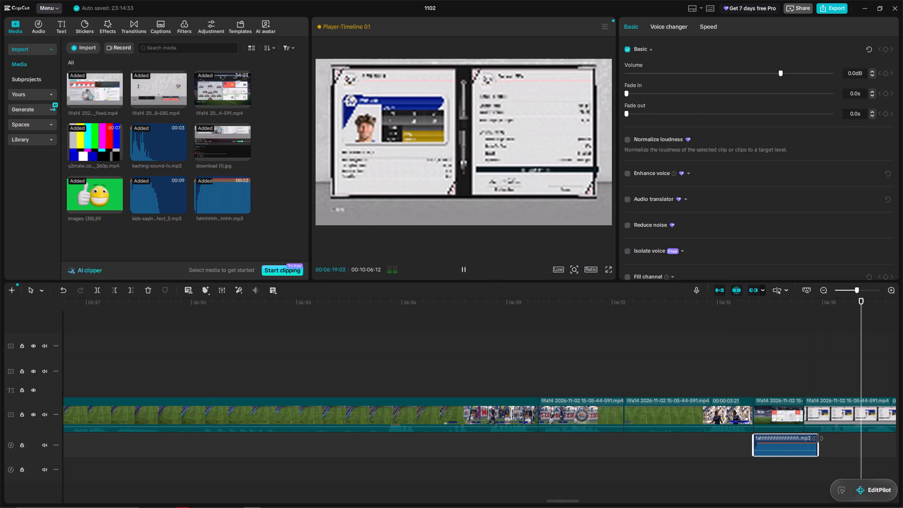
left_click_drag(818, 438, 802, 439)
left_click(740, 375)
key("space")
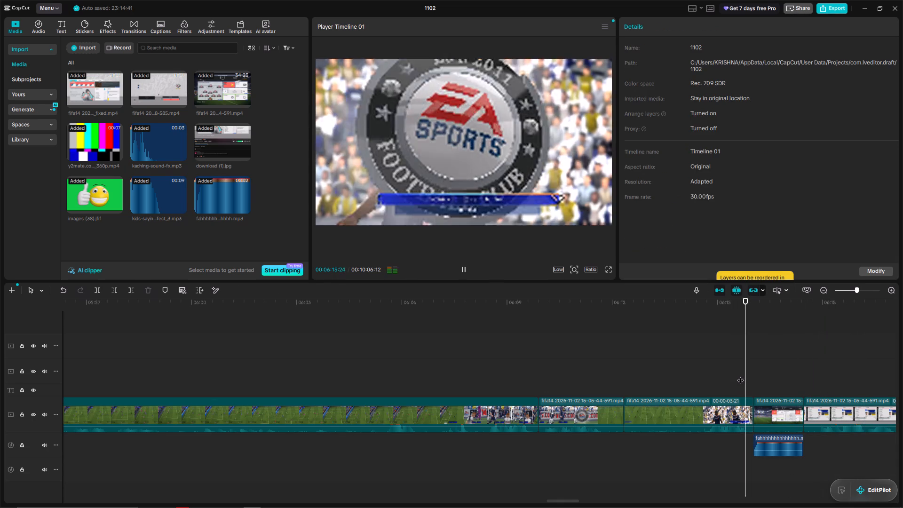
key("space")
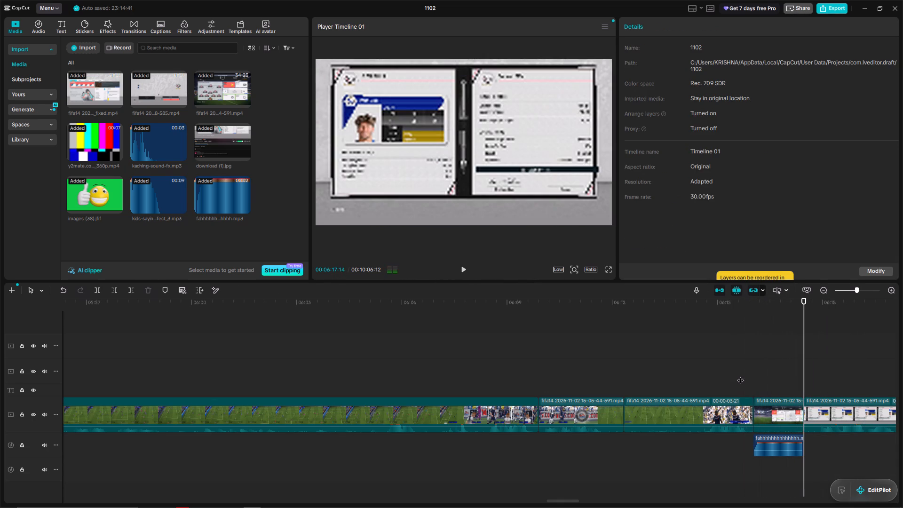
Preview the contract offer footage and return the playhead to its first cut at 00:06:17:14.
key("space")
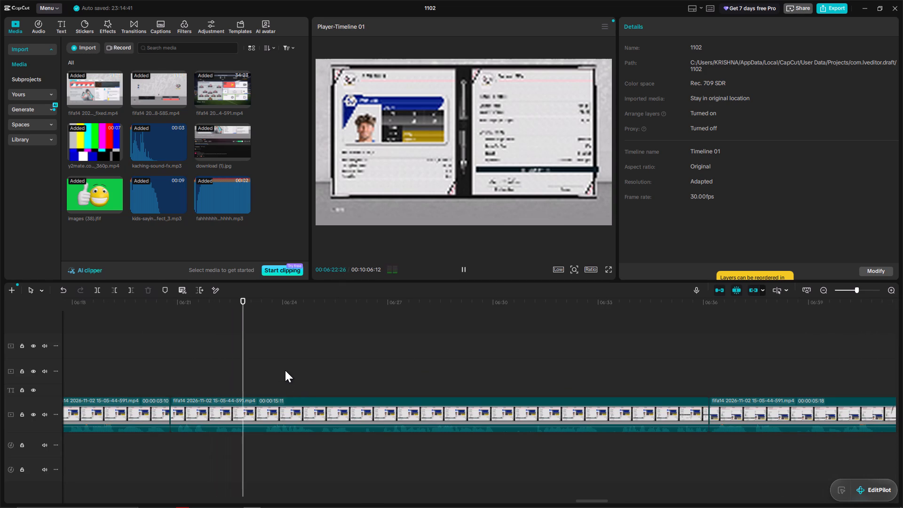
key("space")
left_click(132, 367)
left_click_drag(130, 367, 340, 383)
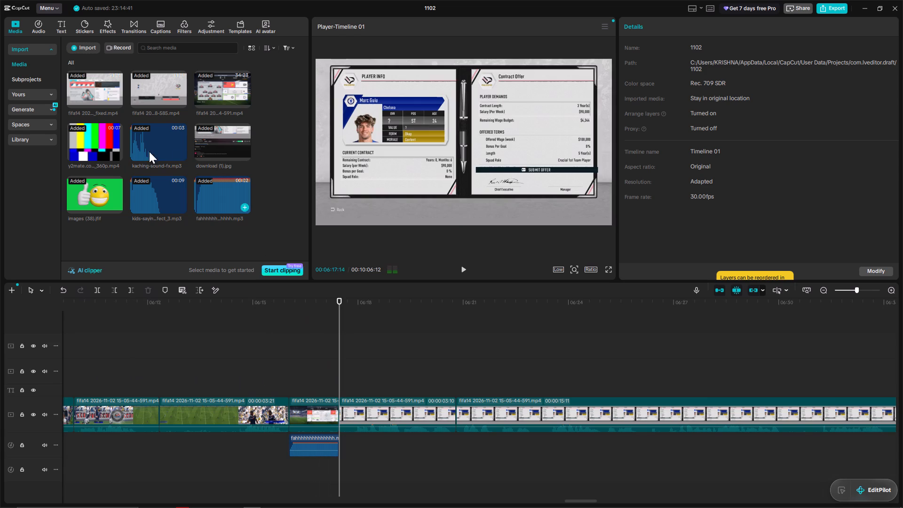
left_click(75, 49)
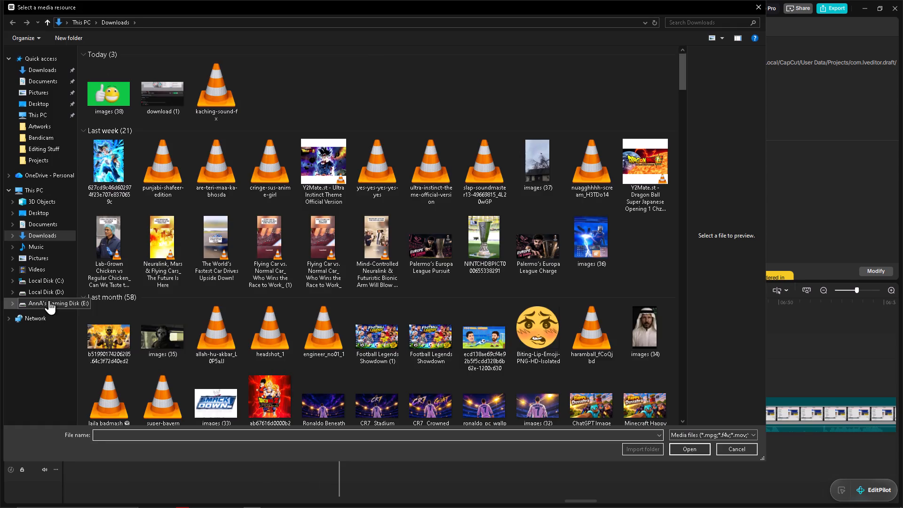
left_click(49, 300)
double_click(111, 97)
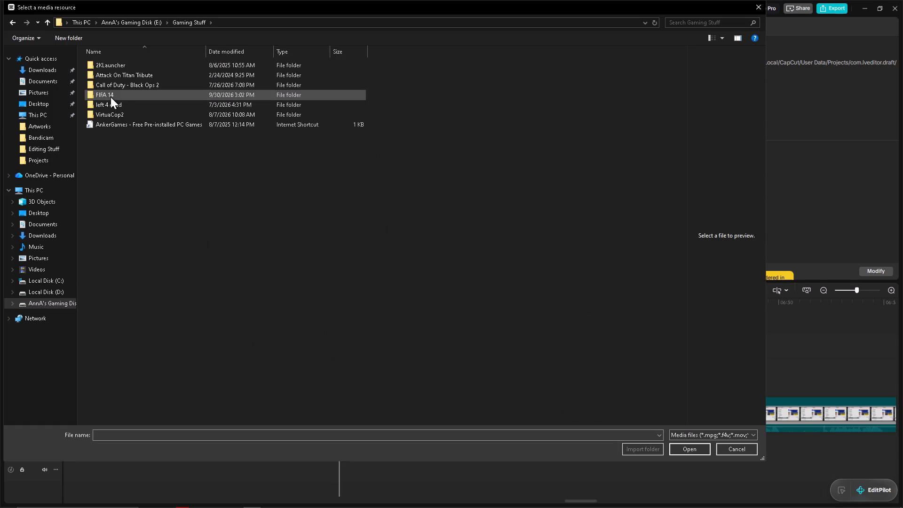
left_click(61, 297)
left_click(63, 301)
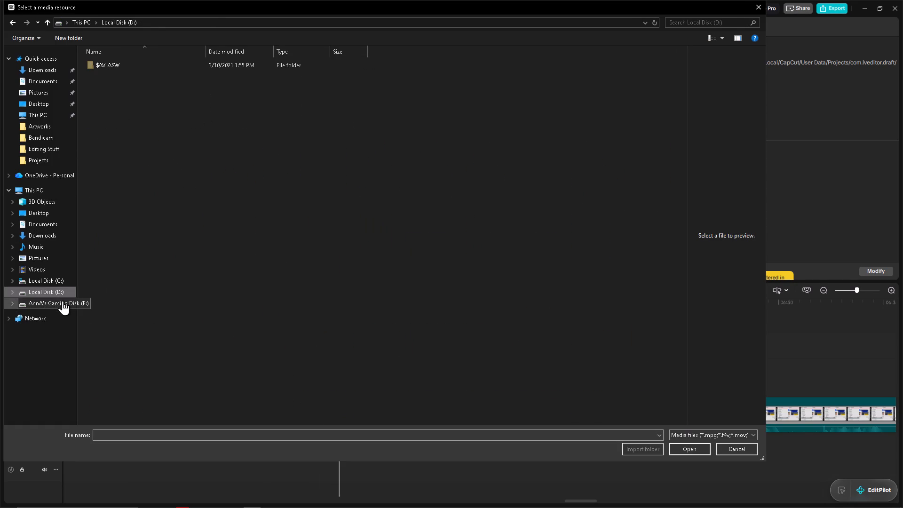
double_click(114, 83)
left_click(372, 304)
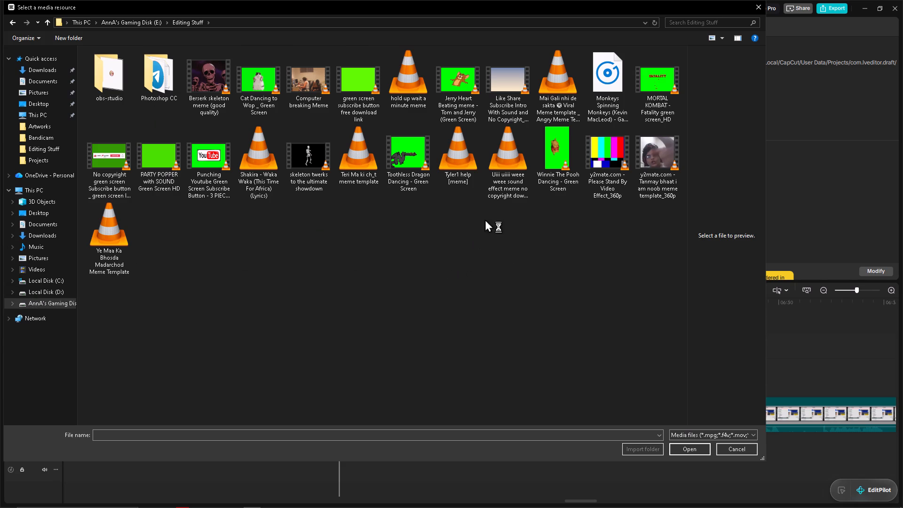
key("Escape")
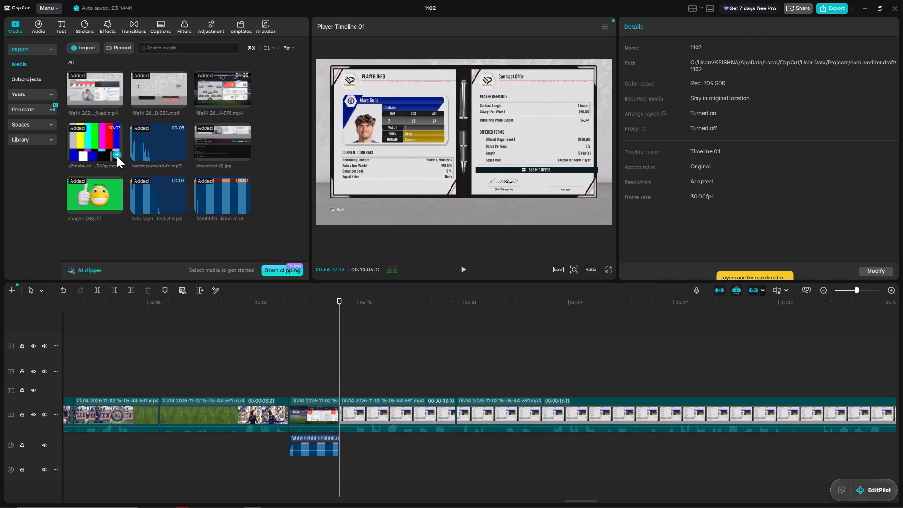
Insert the Please Stand By video at 00:06:17:14, trim both ends to leave about 11 frames of colour bars, and play it back.
left_click(119, 157)
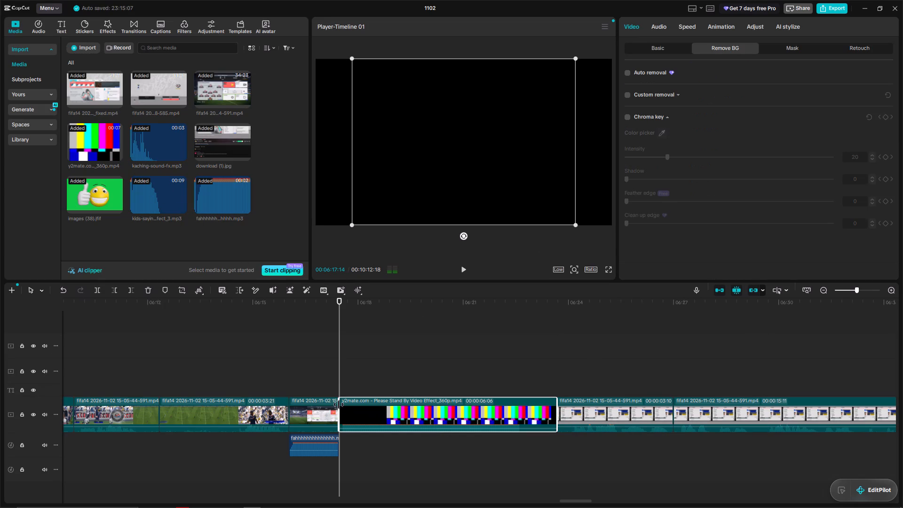
left_click_drag(339, 405, 421, 404)
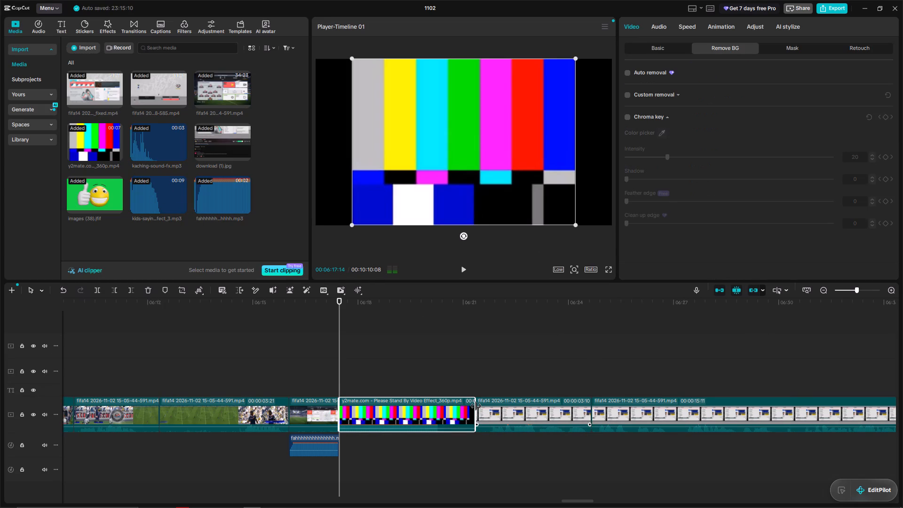
left_click_drag(476, 406, 351, 408)
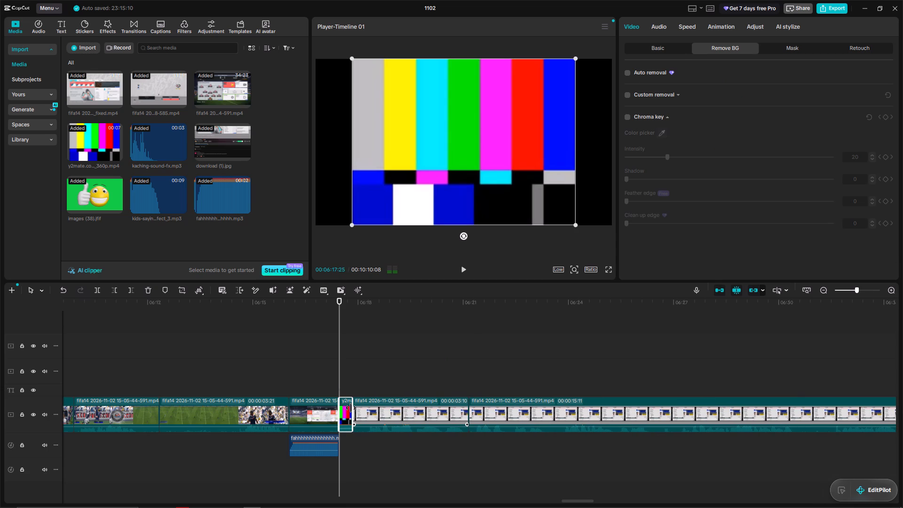
left_click(330, 381)
key("space")
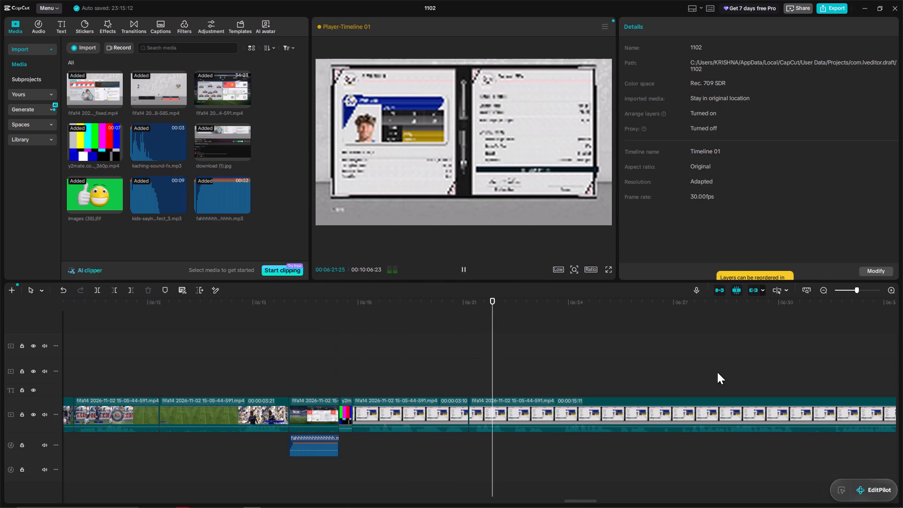
Play back the contract negotiation footage from 00:06:31:12 past 00:06:41 to check it.
left_click(827, 376)
key("space")
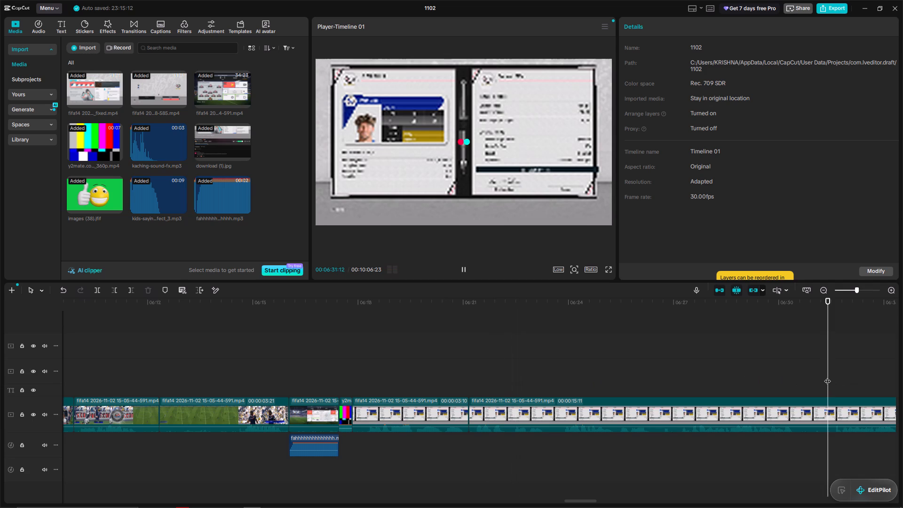
key("space")
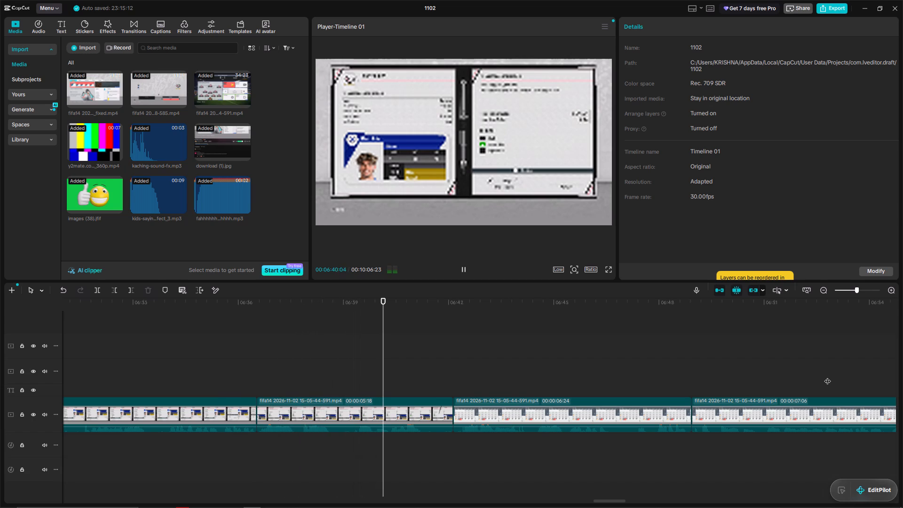
key("space")
key("space")
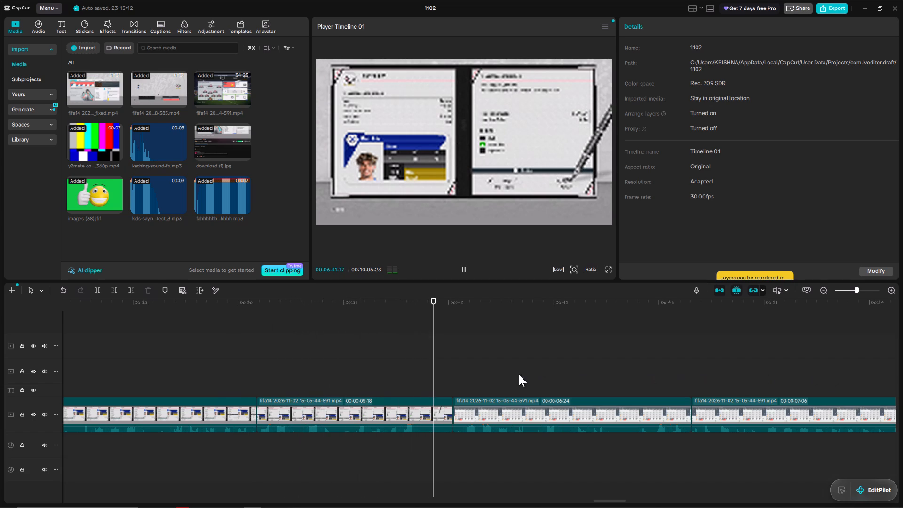
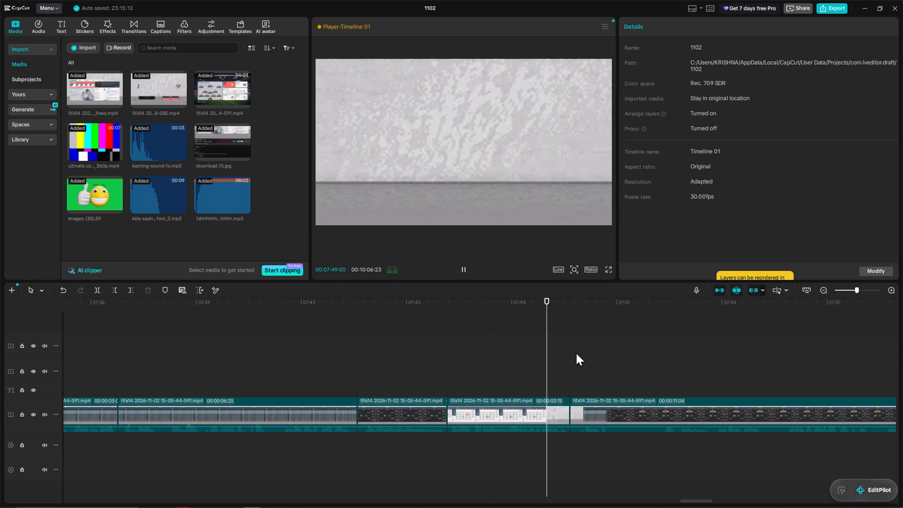
Delete the short tournament bracket clip at 00:07:44:00, just before the calendar clip.
left_click(349, 370)
key("space")
key("space")
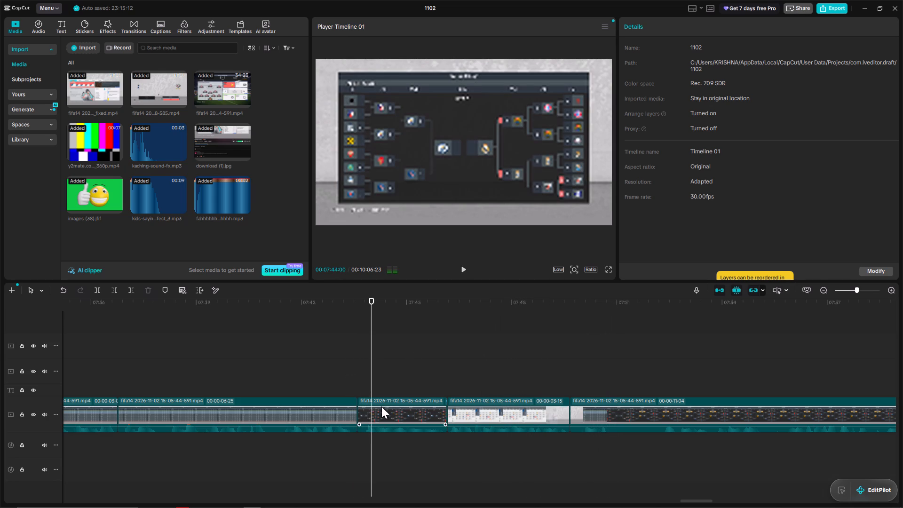
left_click(381, 406)
key("Delete")
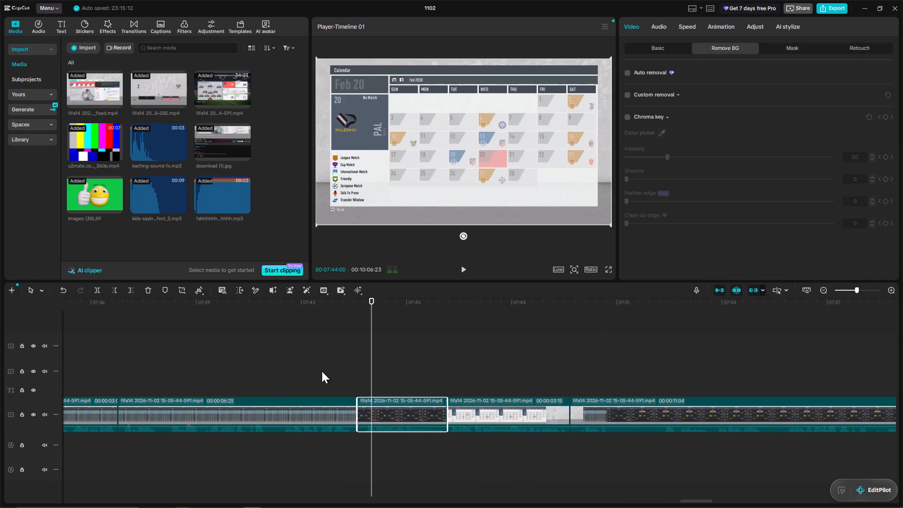
Play back the remaining footage from 00:07:44:00 to the timeline's end to check the cuts.
left_click(322, 371)
key("space")
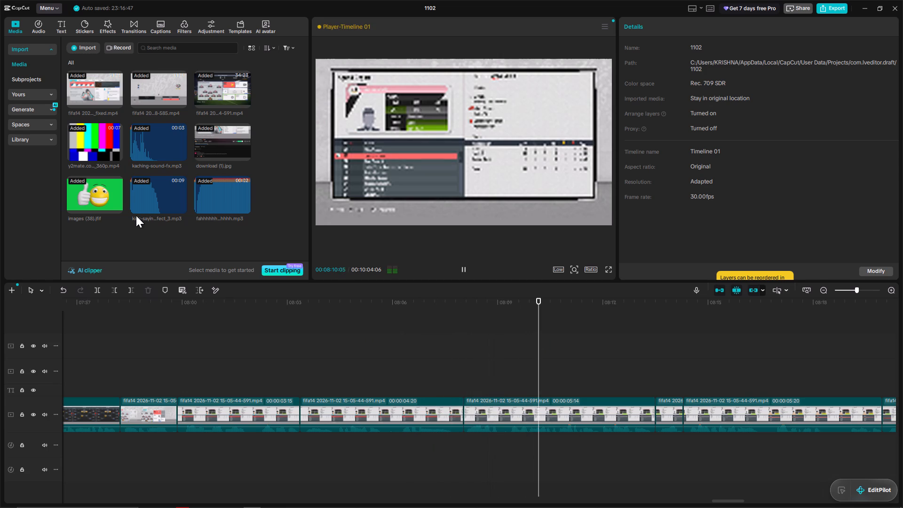
left_click(40, 29)
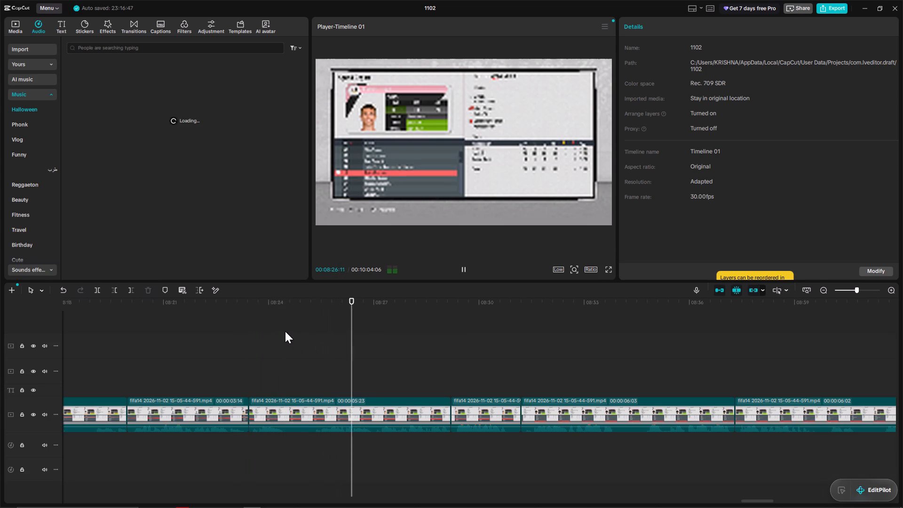
left_click(19, 26)
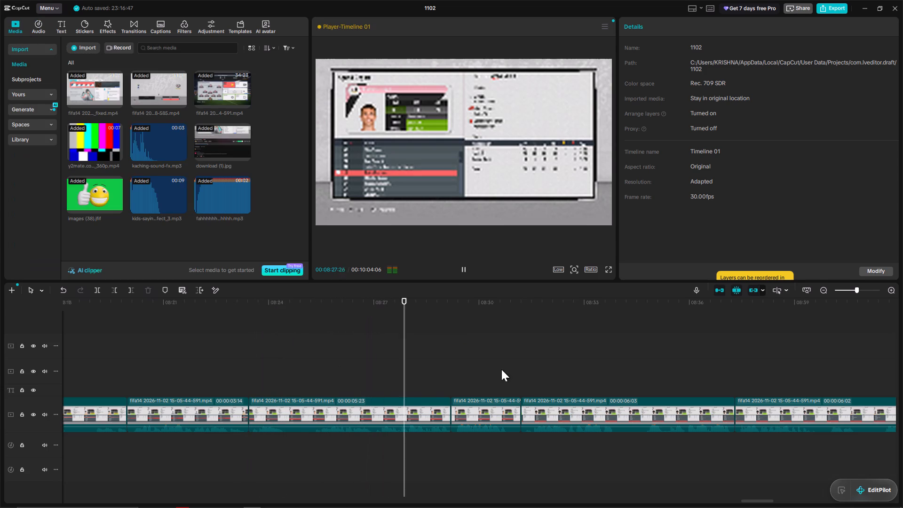
left_click(662, 217)
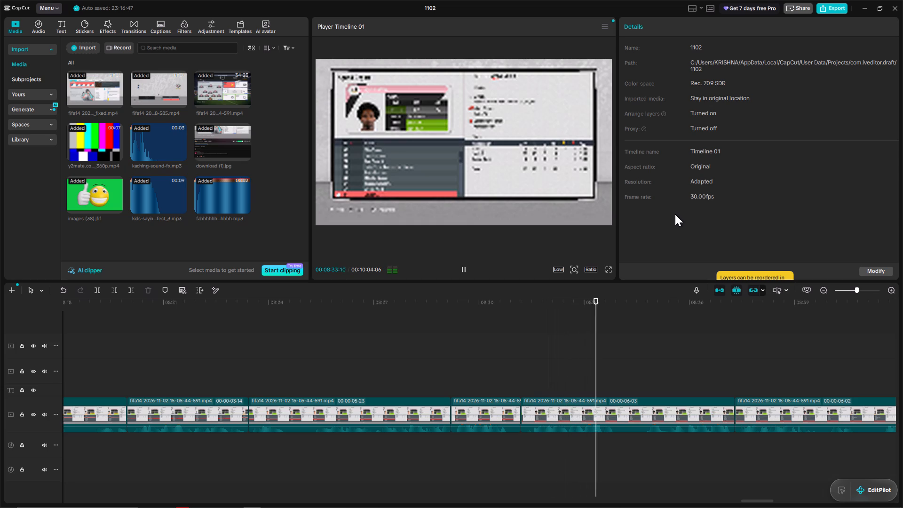
left_click(753, 273)
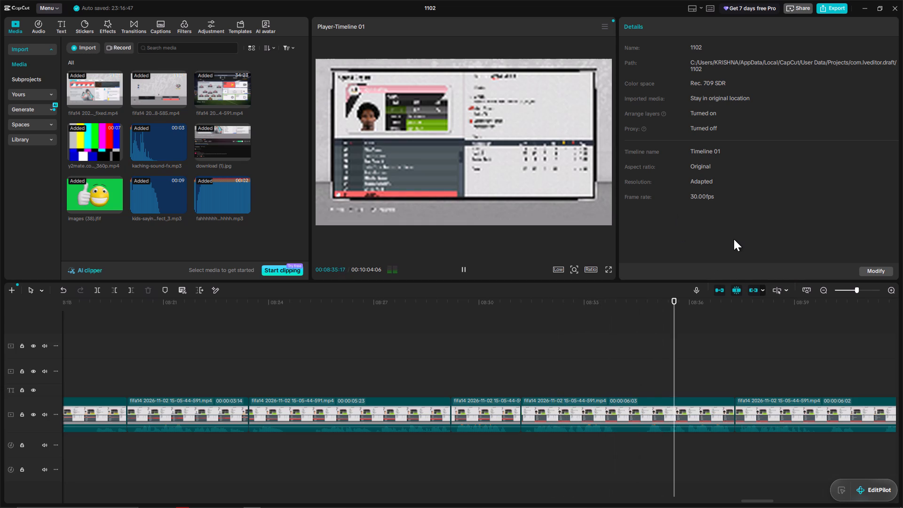
left_click(732, 236)
left_click(732, 236)
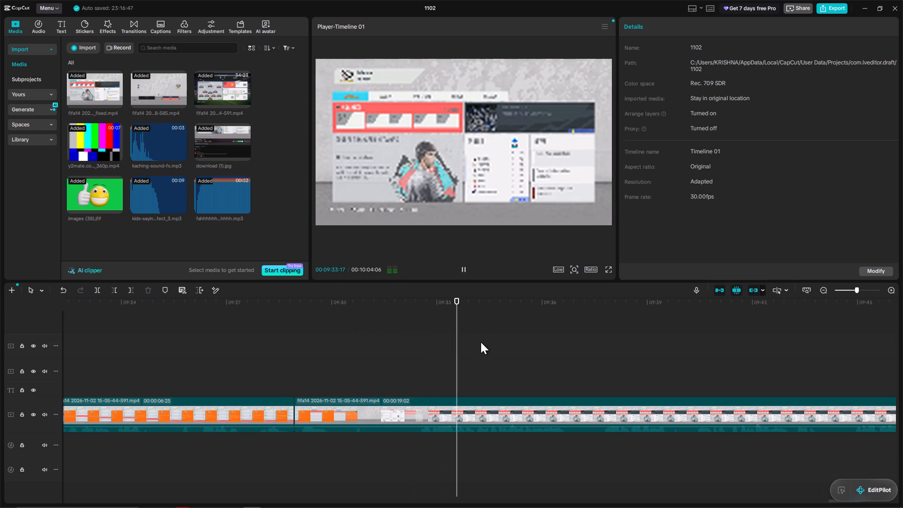
left_click(775, 503)
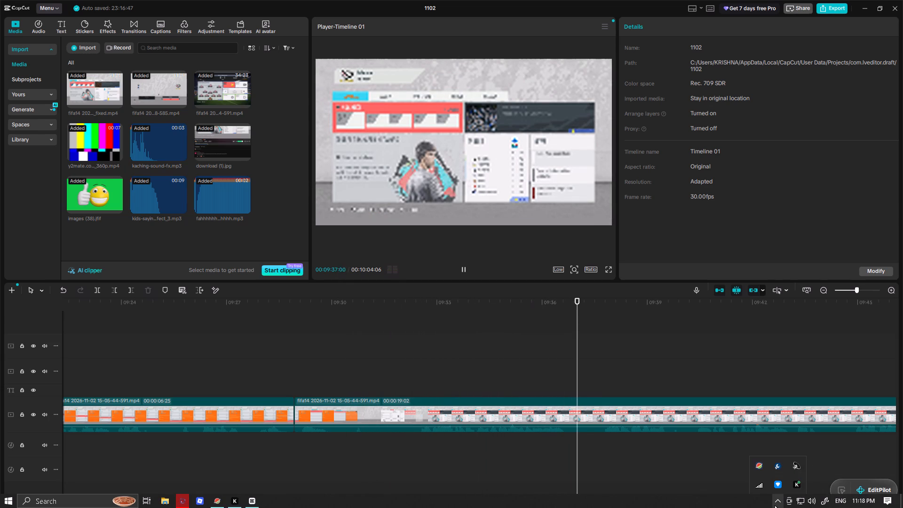
left_click(776, 505)
left_click(505, 294)
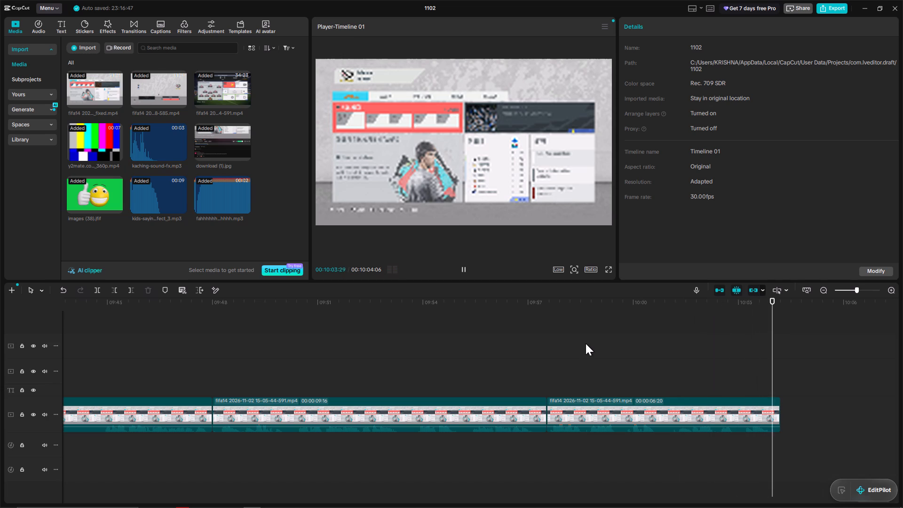
Play back the opening seconds of the timeline and return the playhead to 00:00:00:00.
key("space")
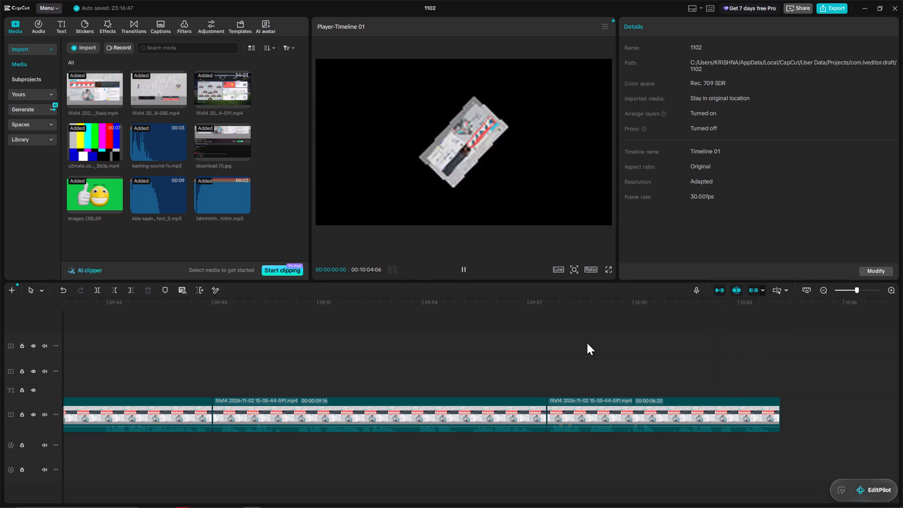
key("space")
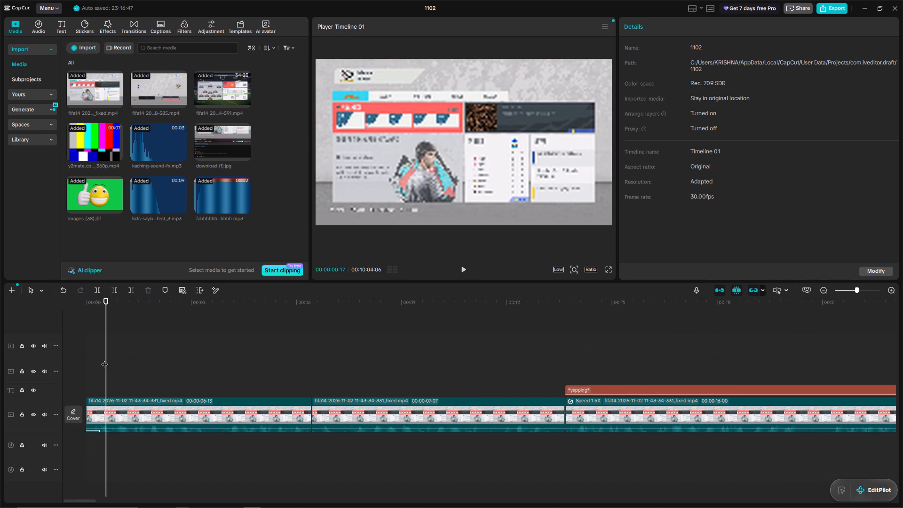
left_click_drag(104, 359, 62, 364)
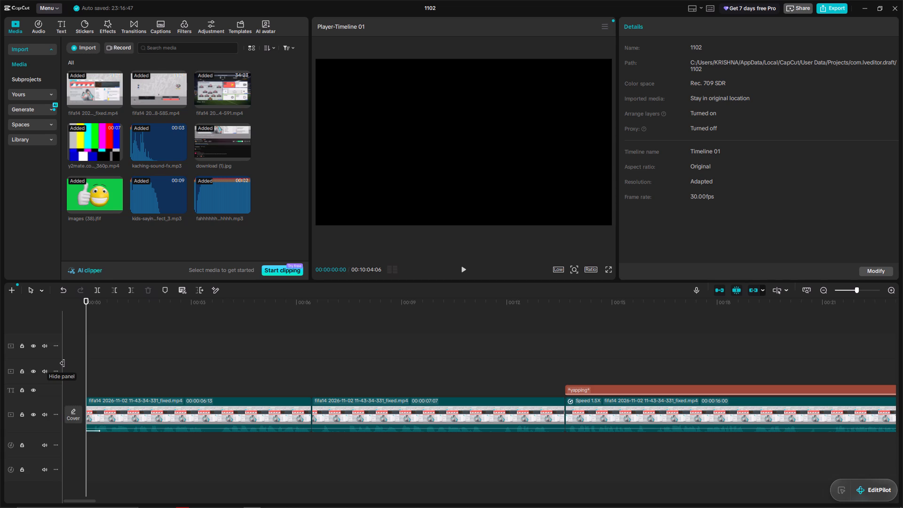
key("space")
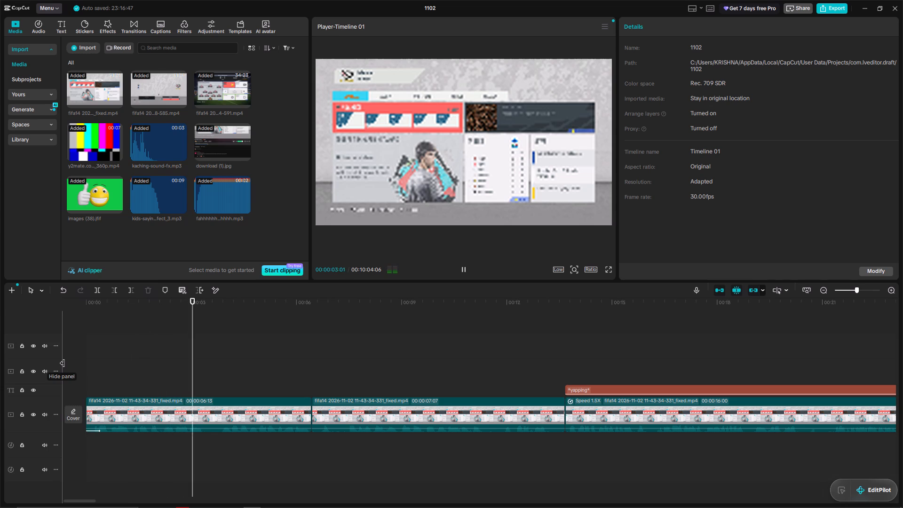
left_click(95, 350)
left_click_drag(95, 350, 77, 355)
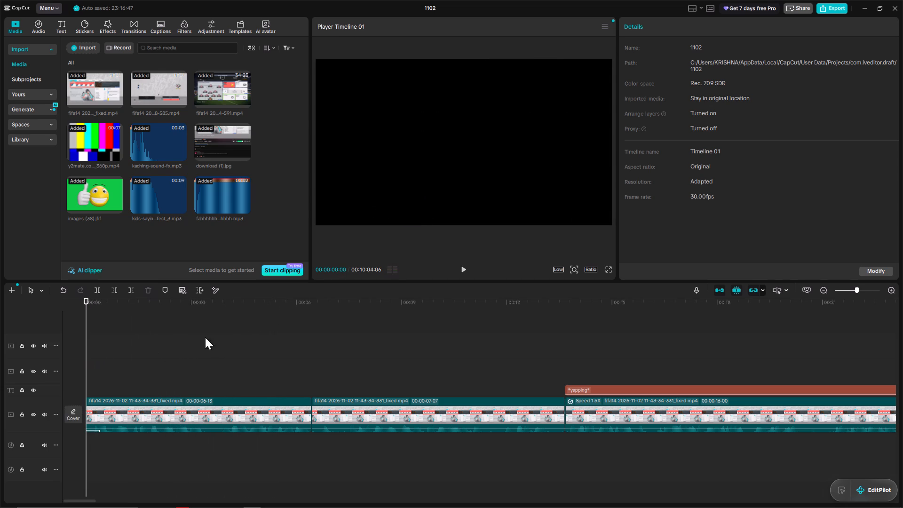
Save project 1102 and close its editing window.
key("ctrl+s")
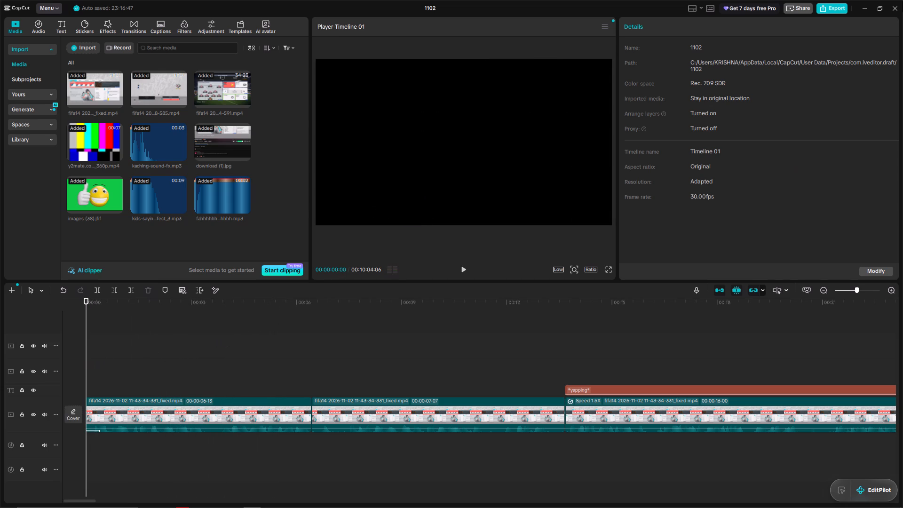
left_click(895, 10)
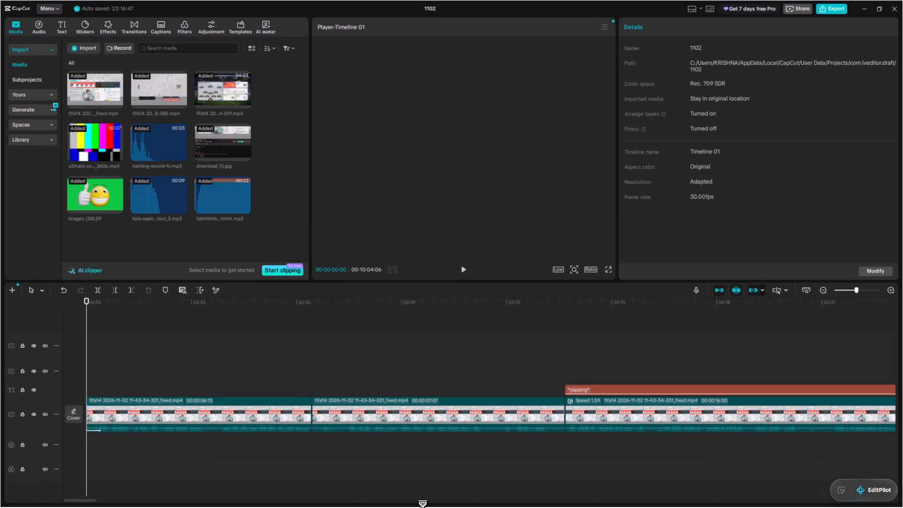
left_click(439, 349)
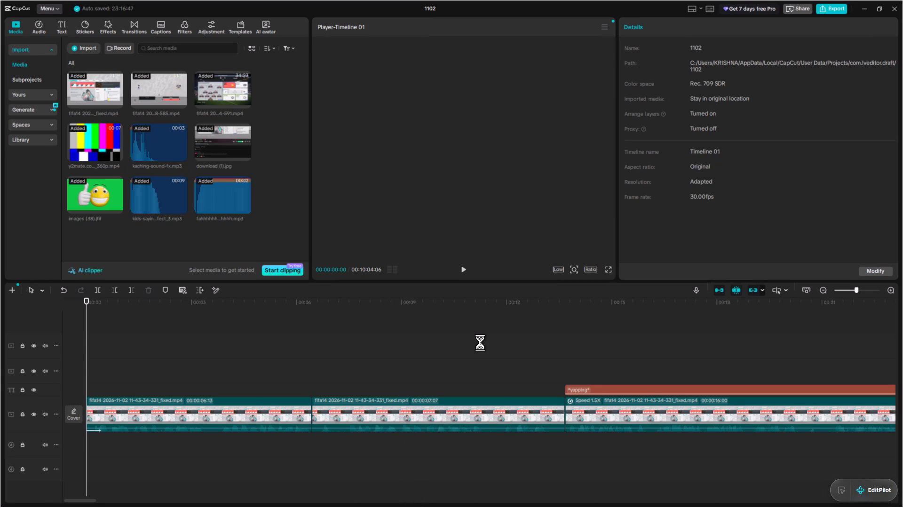
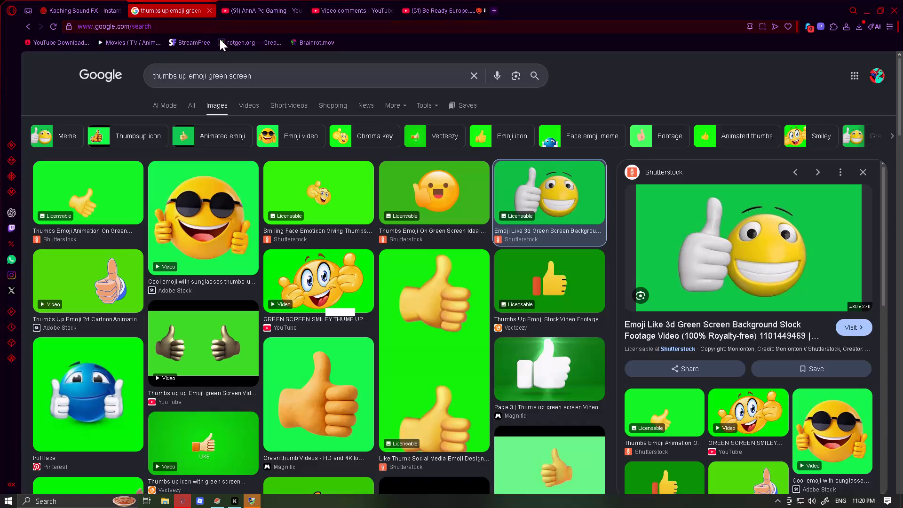
Close the thumbs up emoji green screen image search and the YouTube channel page in the browser.
key("ctrl+w")
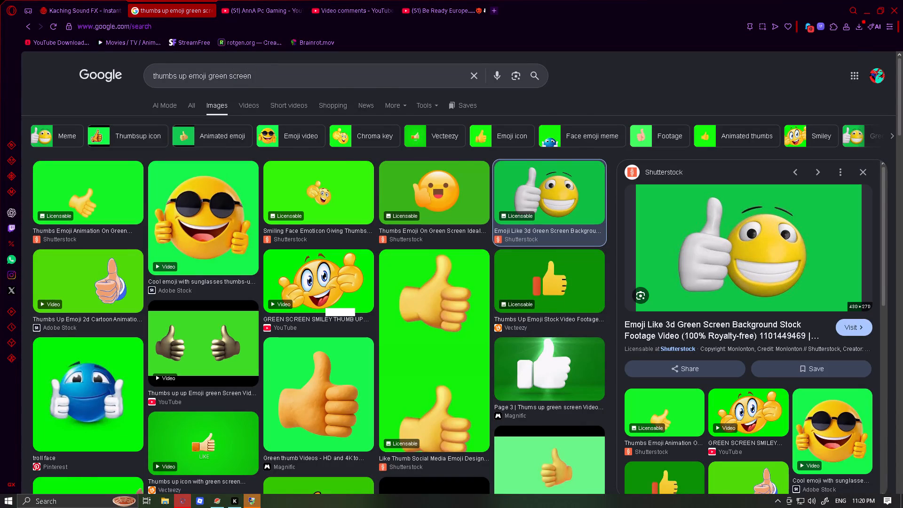
key("ctrl+w")
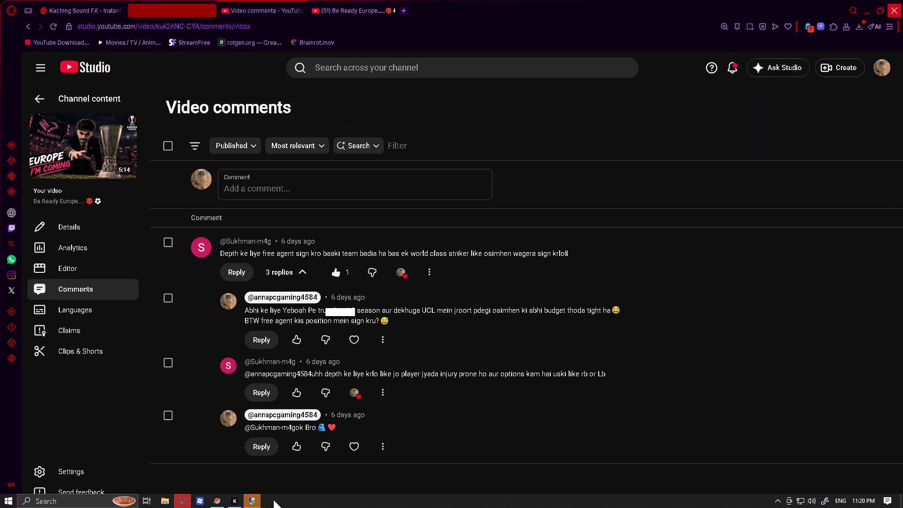
Bring up the notice about the unresponsive CapCut and choose to close the program.
left_click(252, 497)
left_click(453, 253)
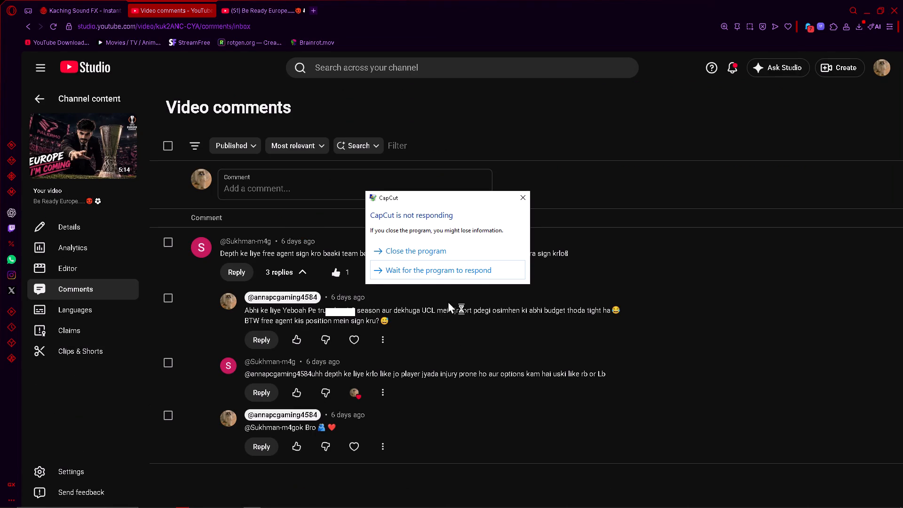
left_click(497, 263)
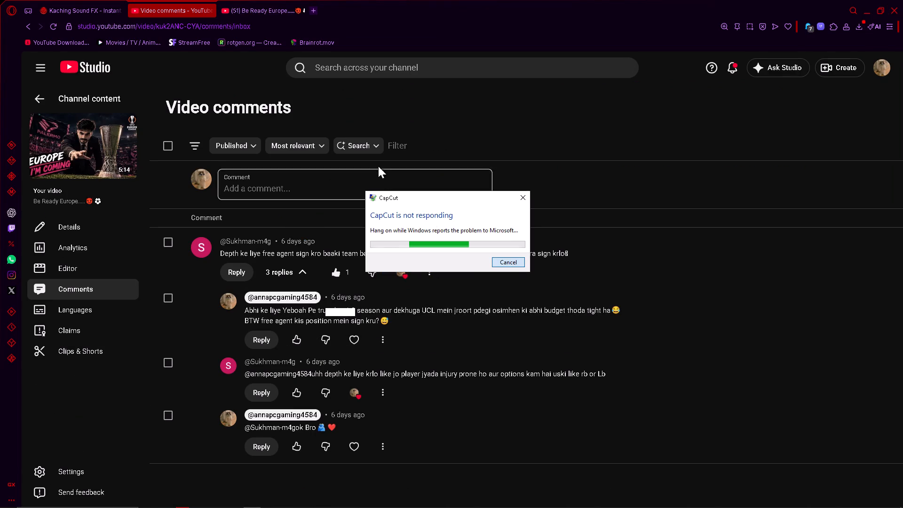
Return to the browser, close the Video comments and video pages, and close the browser with its Kaching Sound FX page.
left_click(402, 108)
key("ctrl+w")
key("ctrl+w")
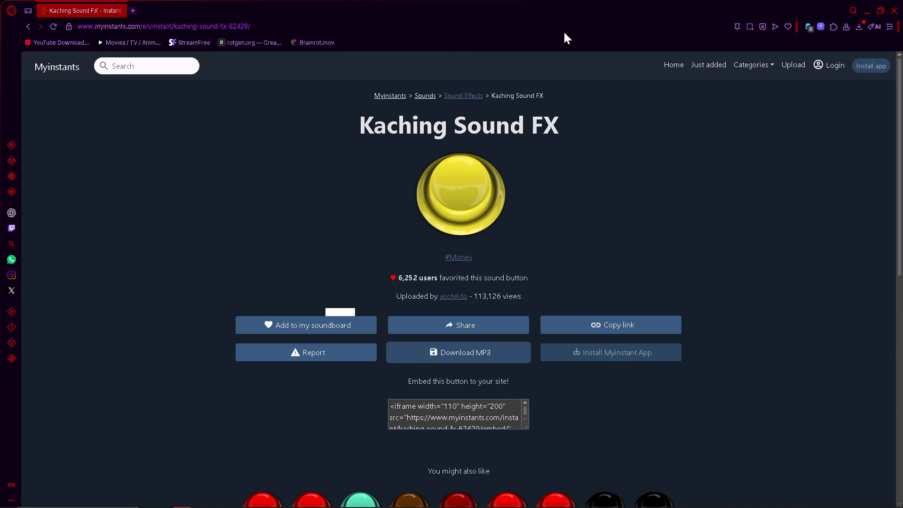
key("ctrl+w")
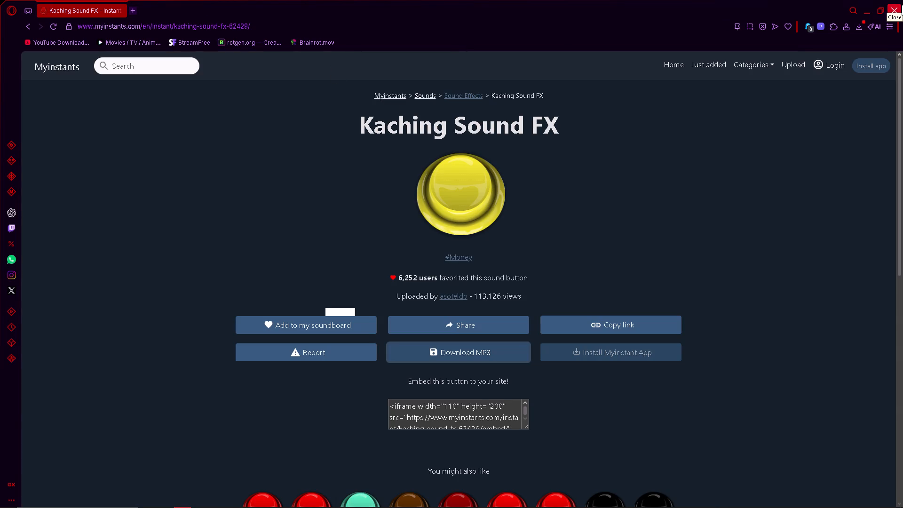
left_click(902, 4)
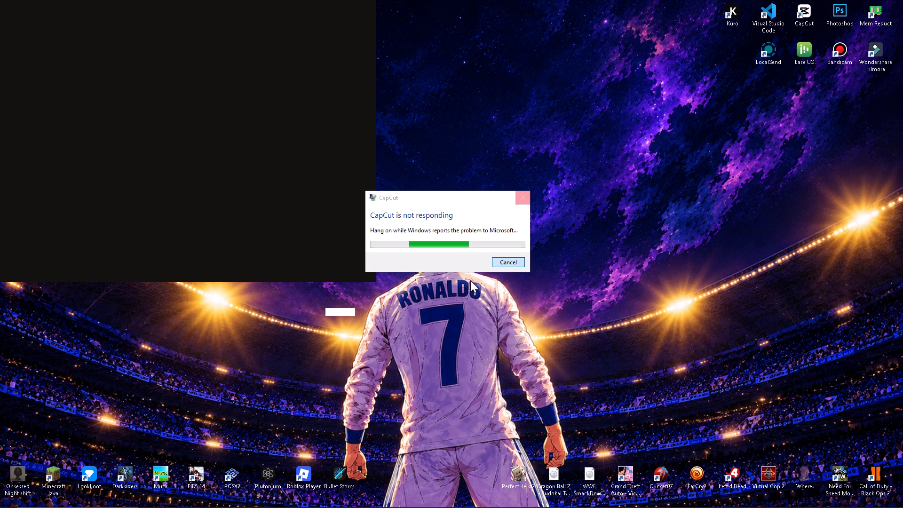
Try to cancel the CapCut problem report and close its dialog on the desktop.
double_click(508, 265)
right_click(500, 252)
left_click(500, 252)
right_click(500, 252)
left_click(500, 252)
right_click(500, 252)
double_click(500, 252)
right_click_drag(500, 252, 487, 230)
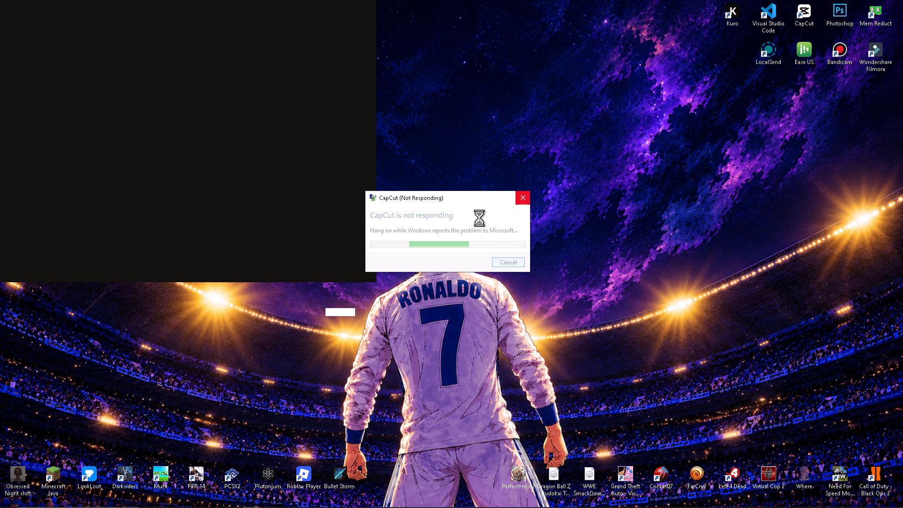
left_click_drag(455, 200, 514, 201)
triple_click(580, 202)
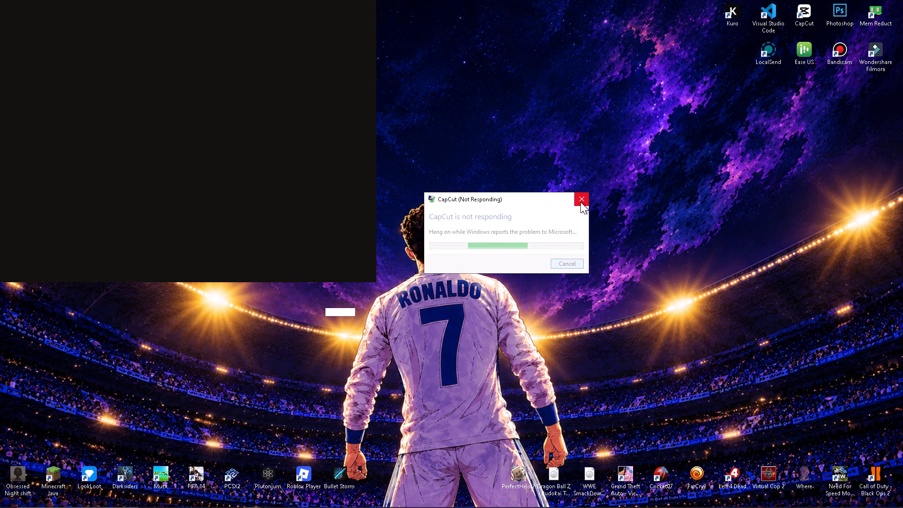
triple_click(580, 202)
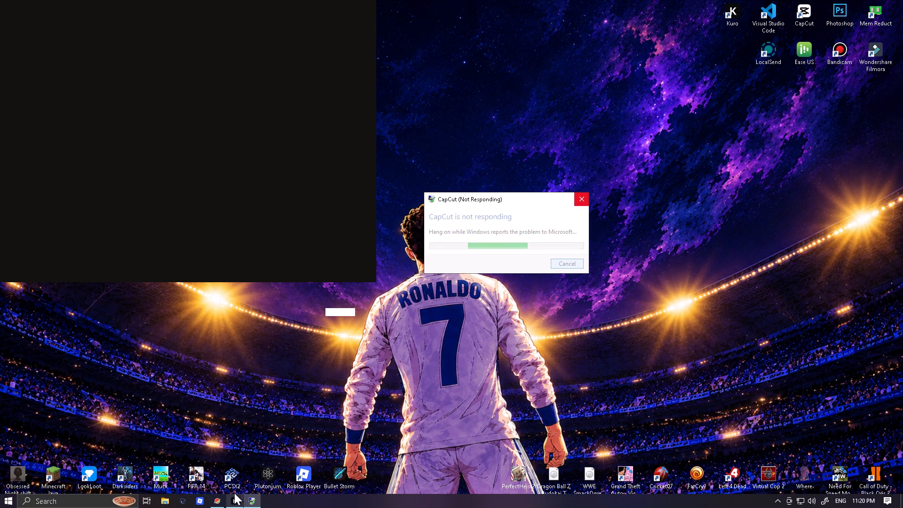